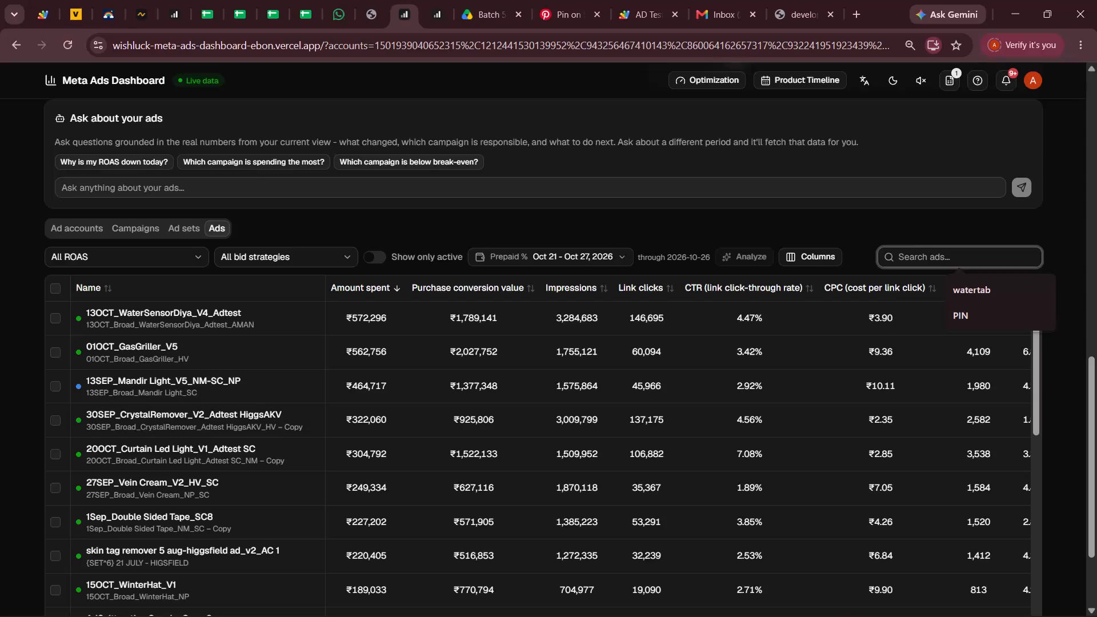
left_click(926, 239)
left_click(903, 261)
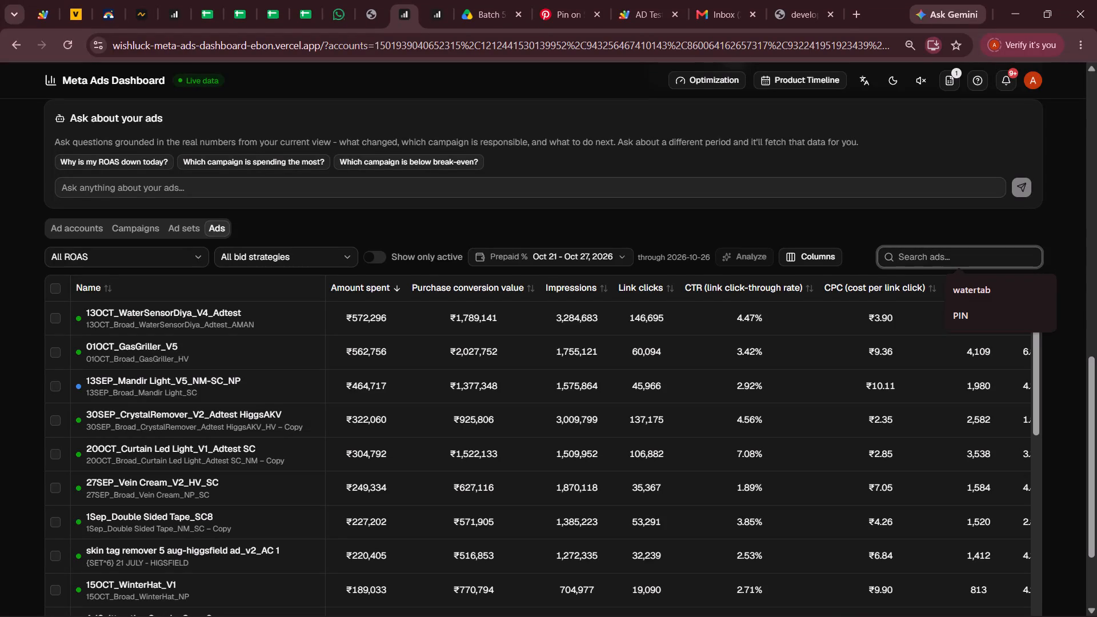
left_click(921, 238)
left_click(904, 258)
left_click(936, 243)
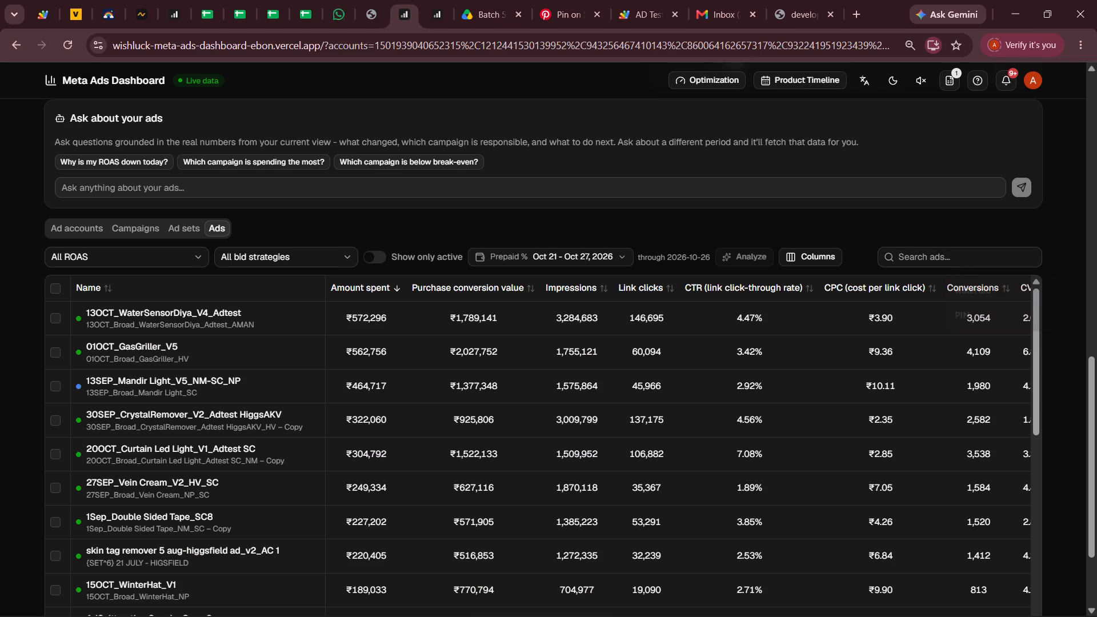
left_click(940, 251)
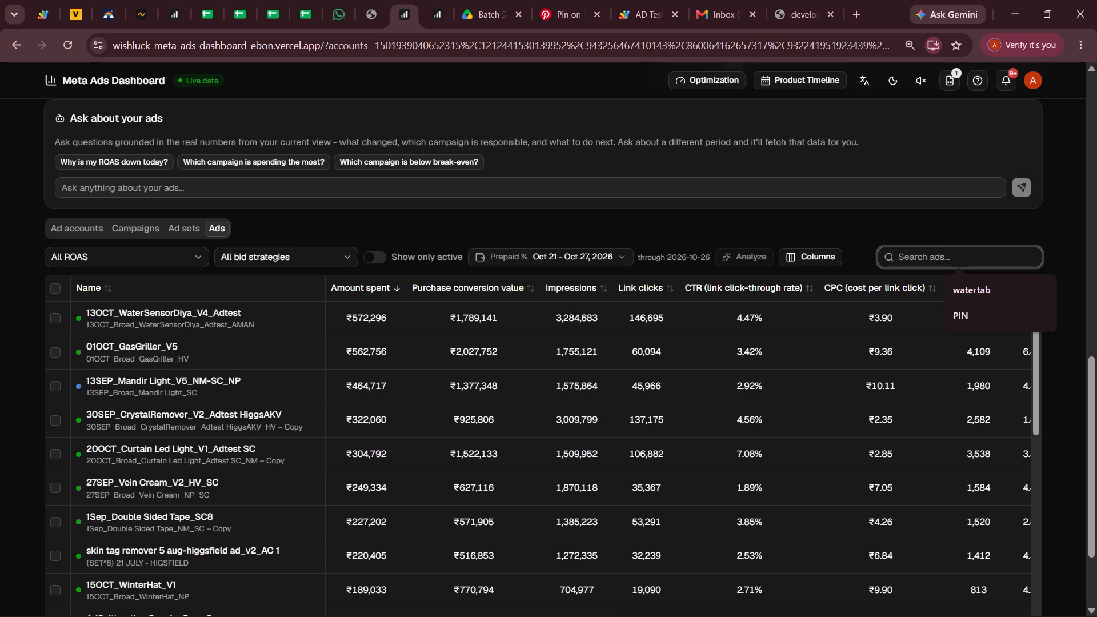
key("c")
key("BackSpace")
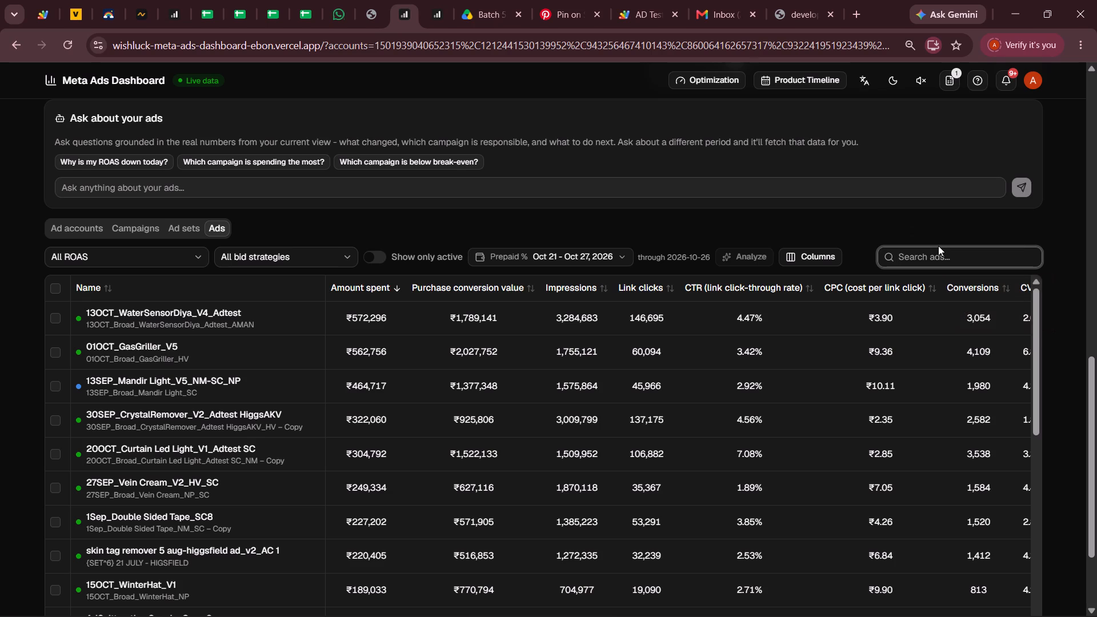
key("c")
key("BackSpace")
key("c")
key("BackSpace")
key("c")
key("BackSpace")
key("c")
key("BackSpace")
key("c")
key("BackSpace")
Filter the ads list by the search text "baby s".
type("baby")
key("space")
type("s")
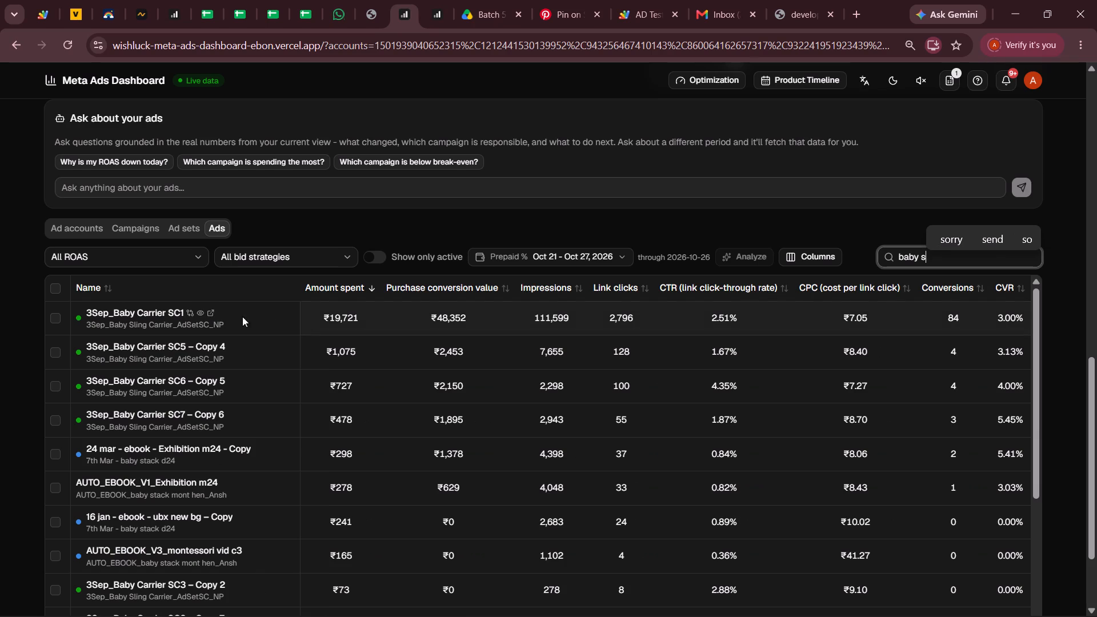
Preview and play the 3Sep_Baby Carrier SC1 ad, and start downloading its video.
left_click(202, 315)
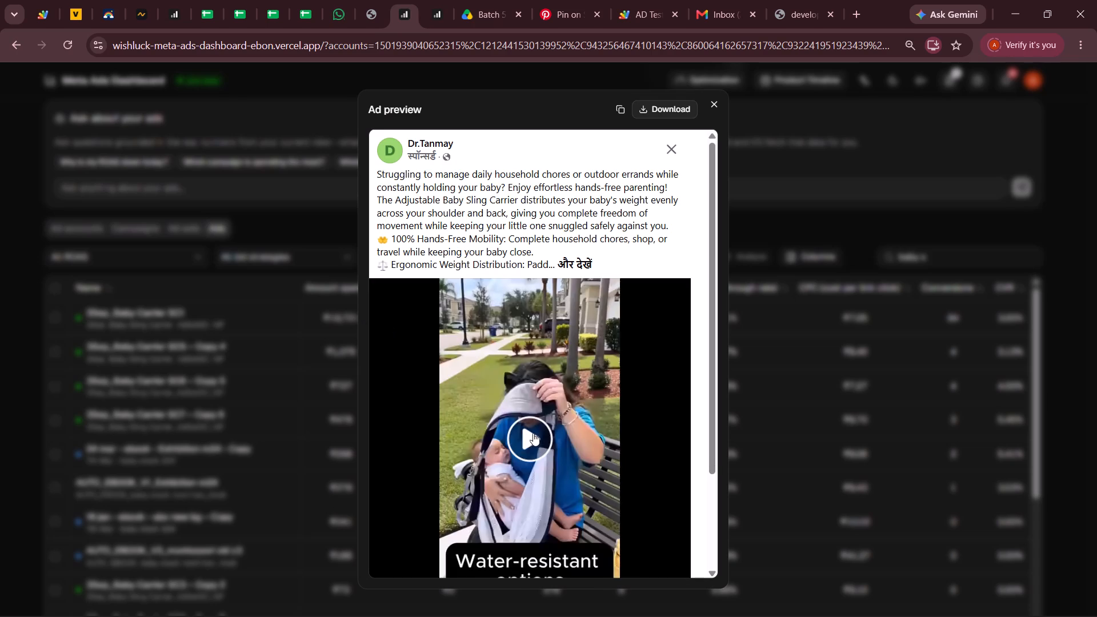
left_click(533, 433)
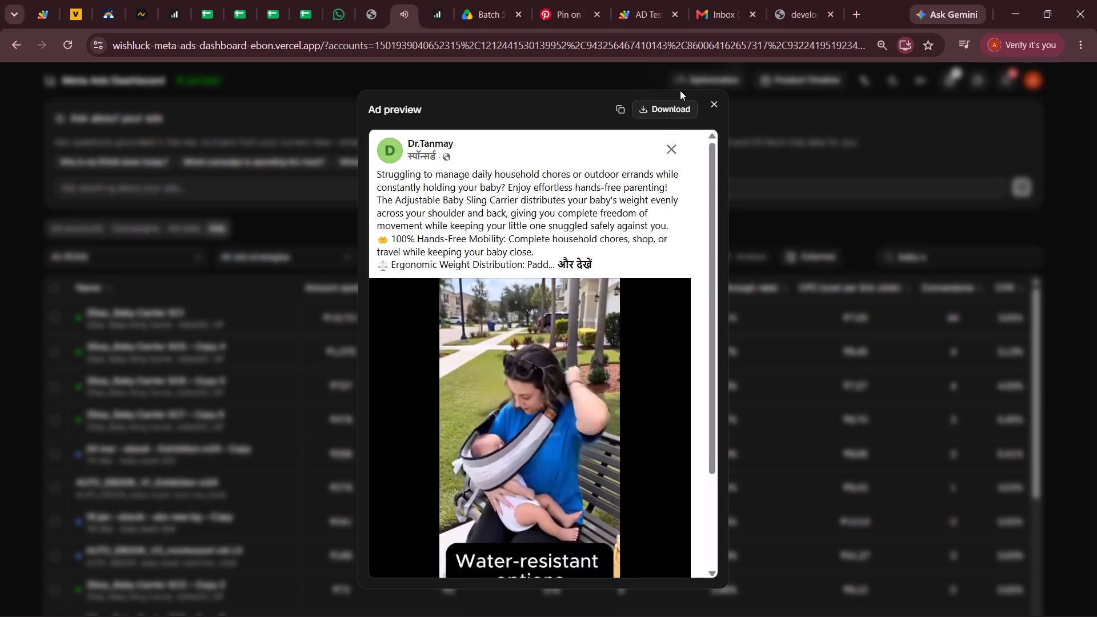
left_click(656, 109)
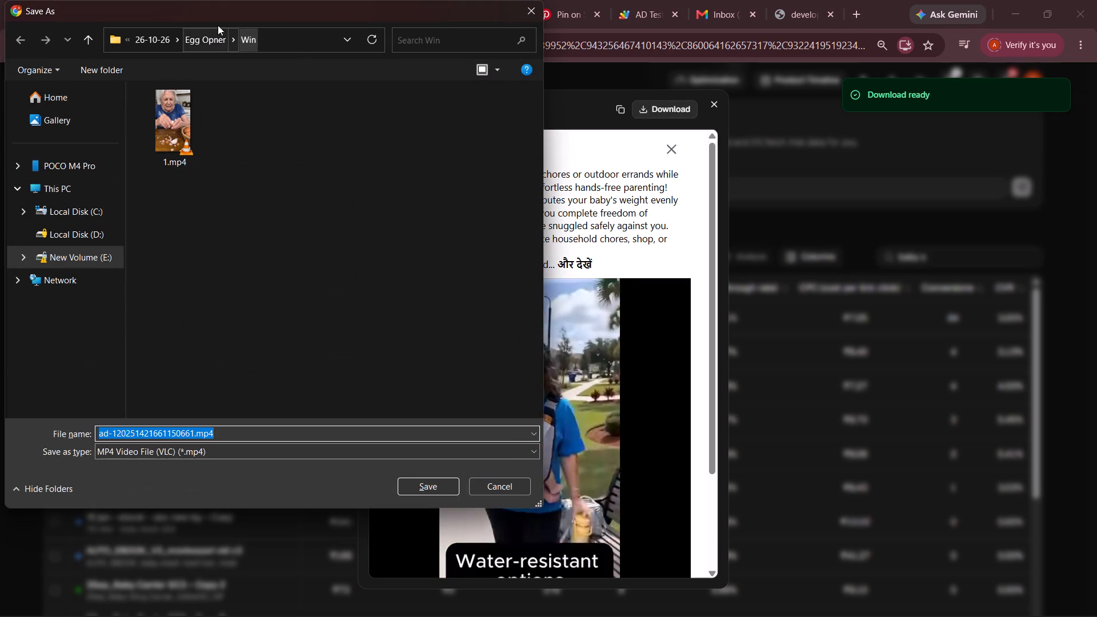
In the save location, go to Office > AD > OCTOBER on drive E and create a folder named 27-10-26.
left_click(158, 42)
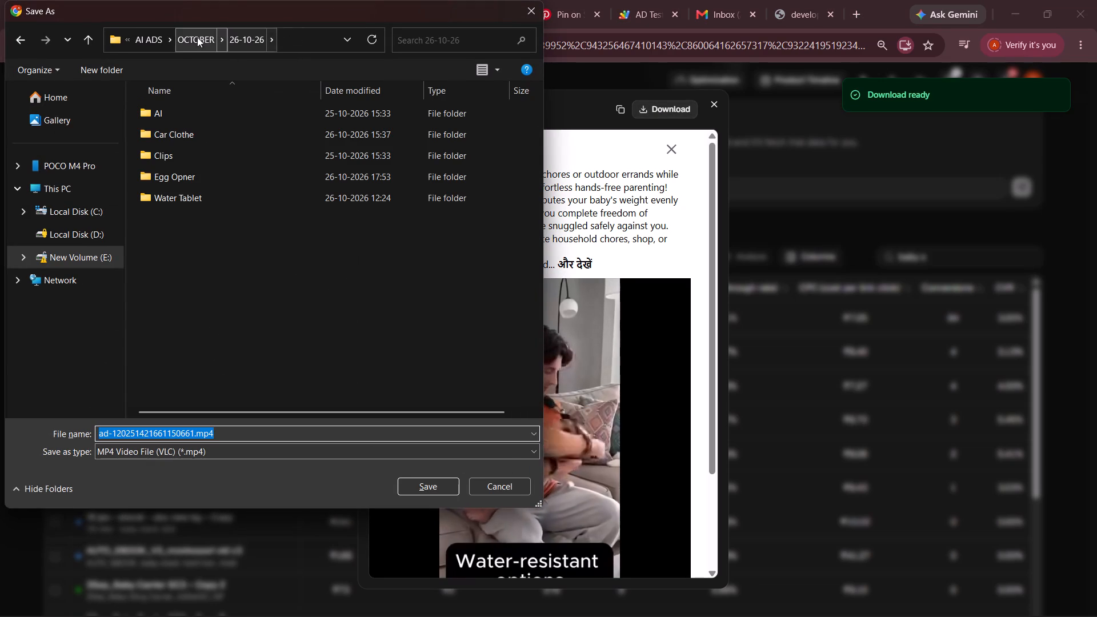
left_click(154, 41)
left_click(222, 39)
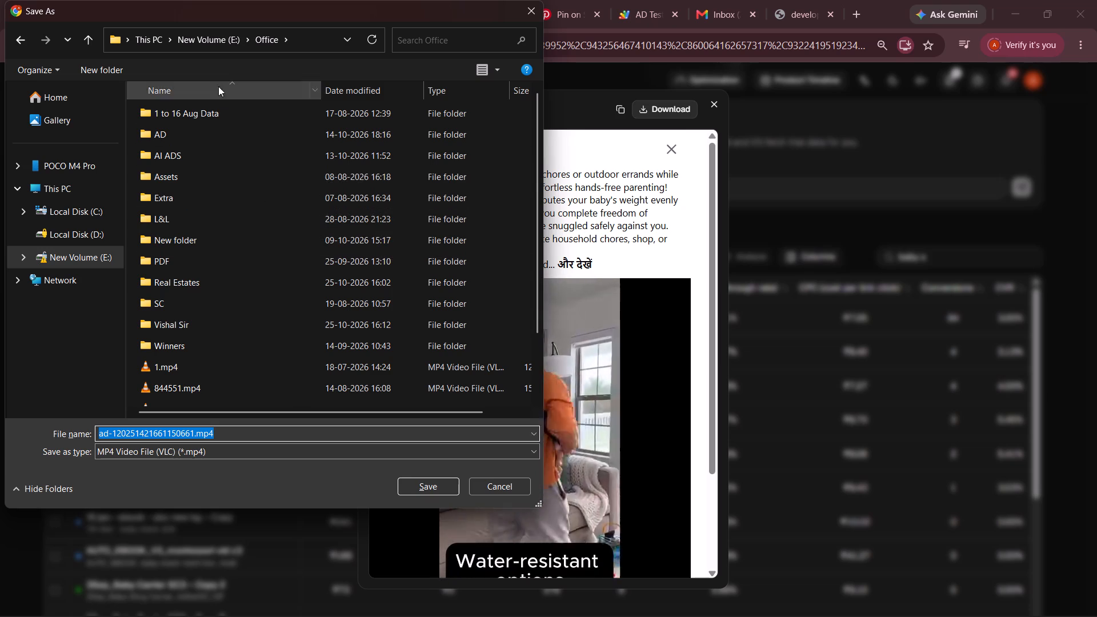
double_click(213, 138)
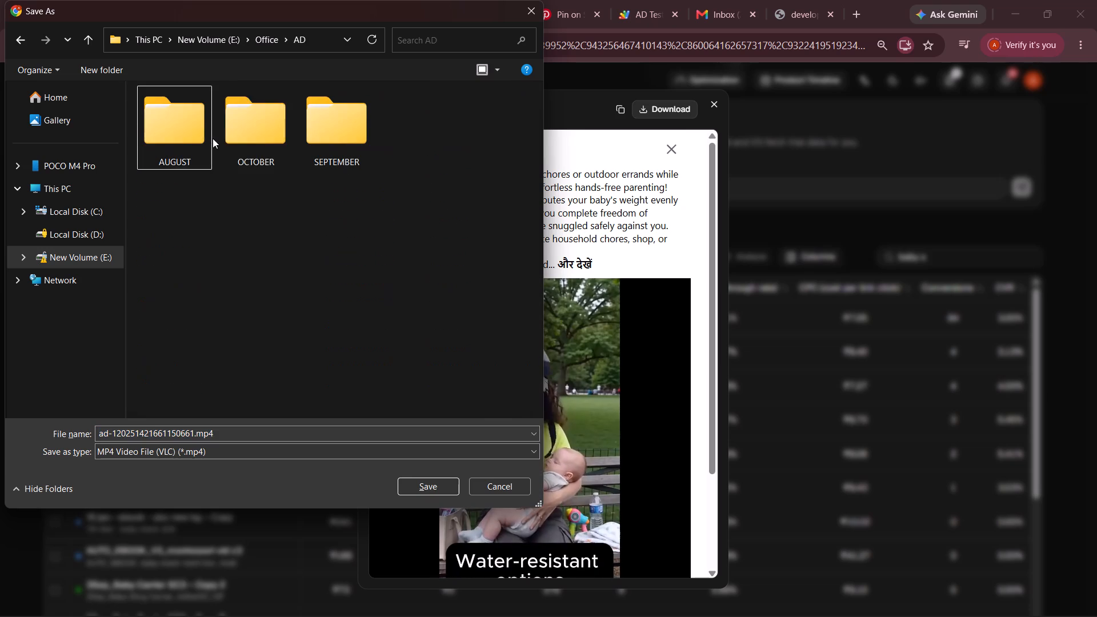
double_click(246, 136)
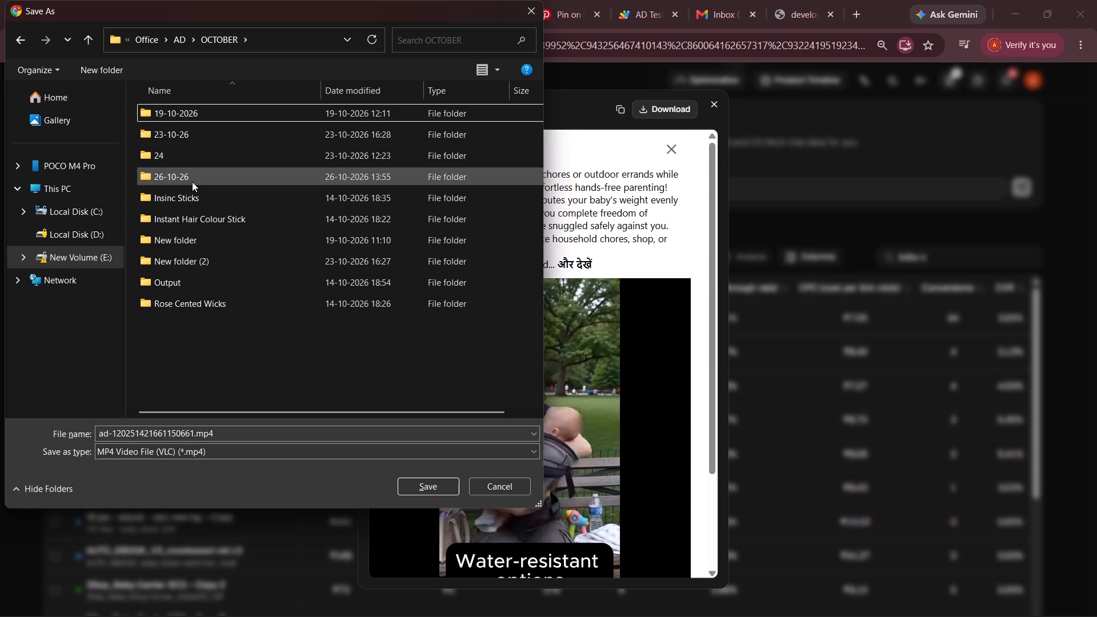
key("ctrl+shift+n")
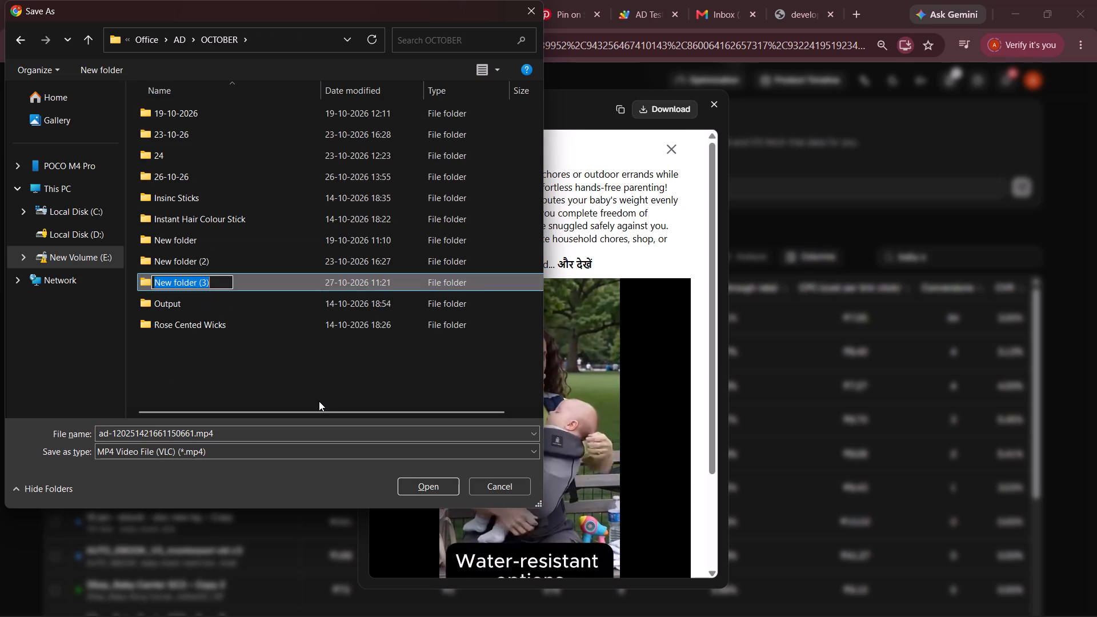
key("BackSpace")
type("27-10-26")
key("Return")
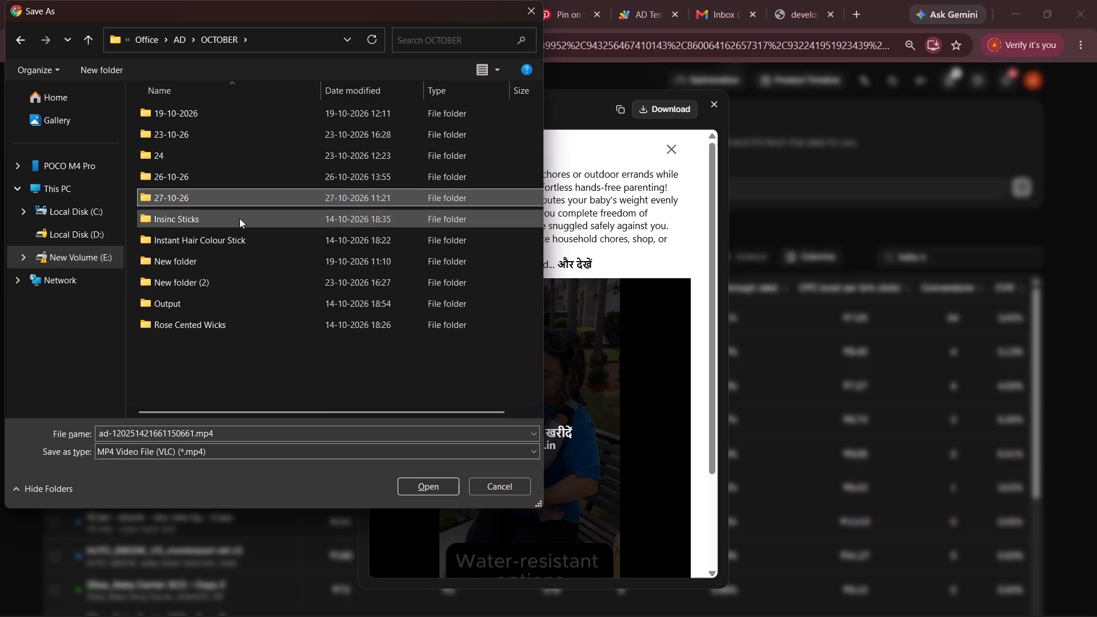
Create a folder named Baby Sling Carrier inside the 27-10-26 folder.
double_click(236, 195)
key("ctrl+shift+n")
key("BackSpace")
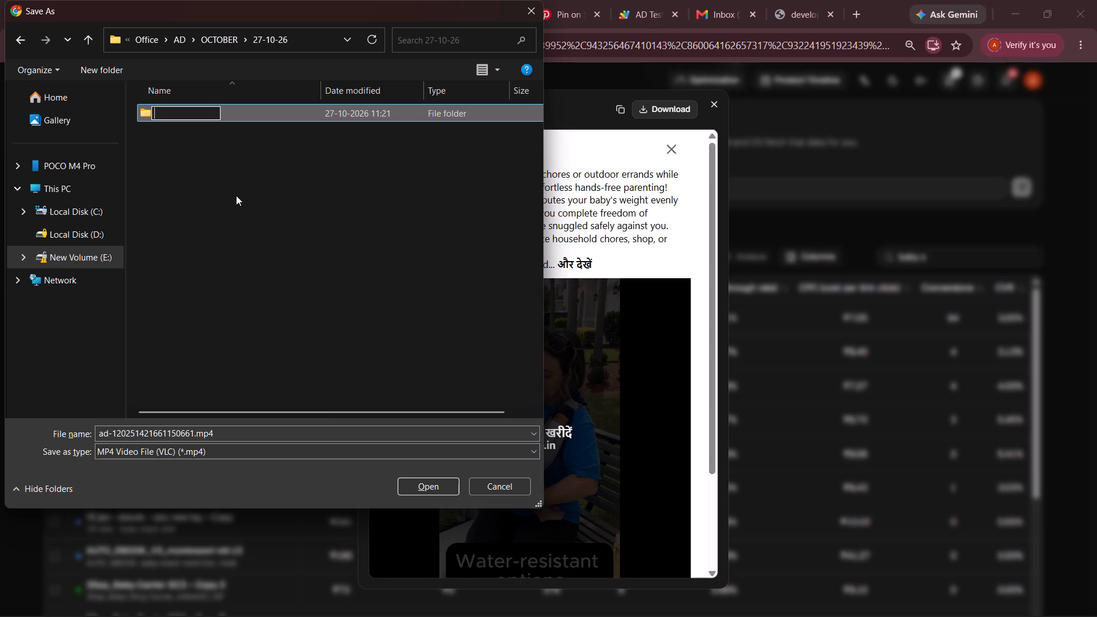
type("Baby Sling Carrier")
key("Return")
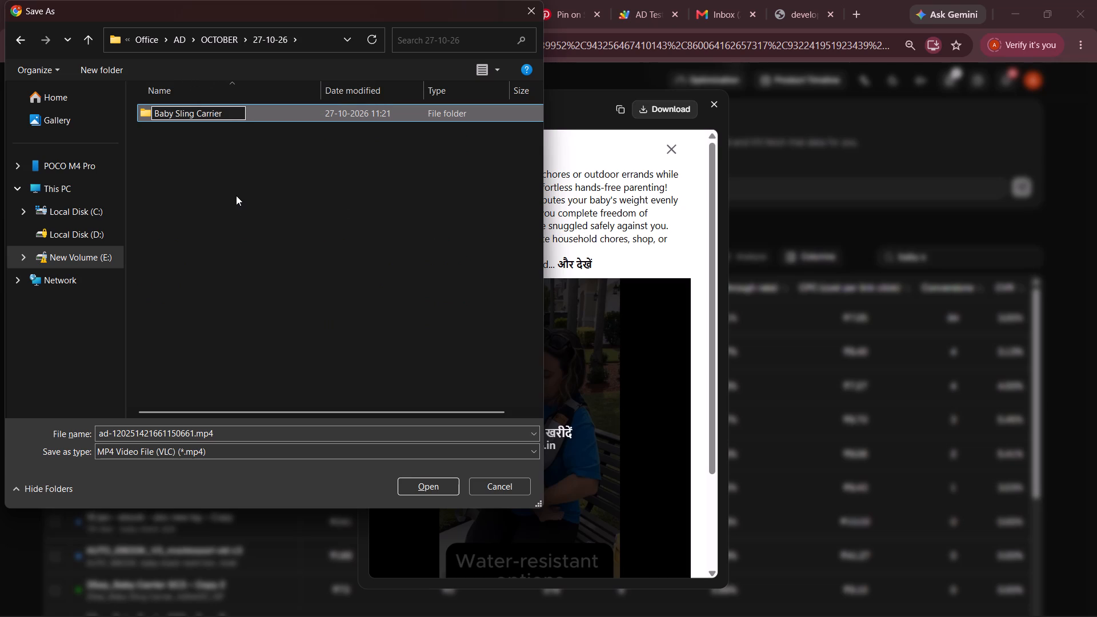
Create two subfolders named Clips and PR FIle inside the Baby Sling Carrier folder.
double_click(227, 109)
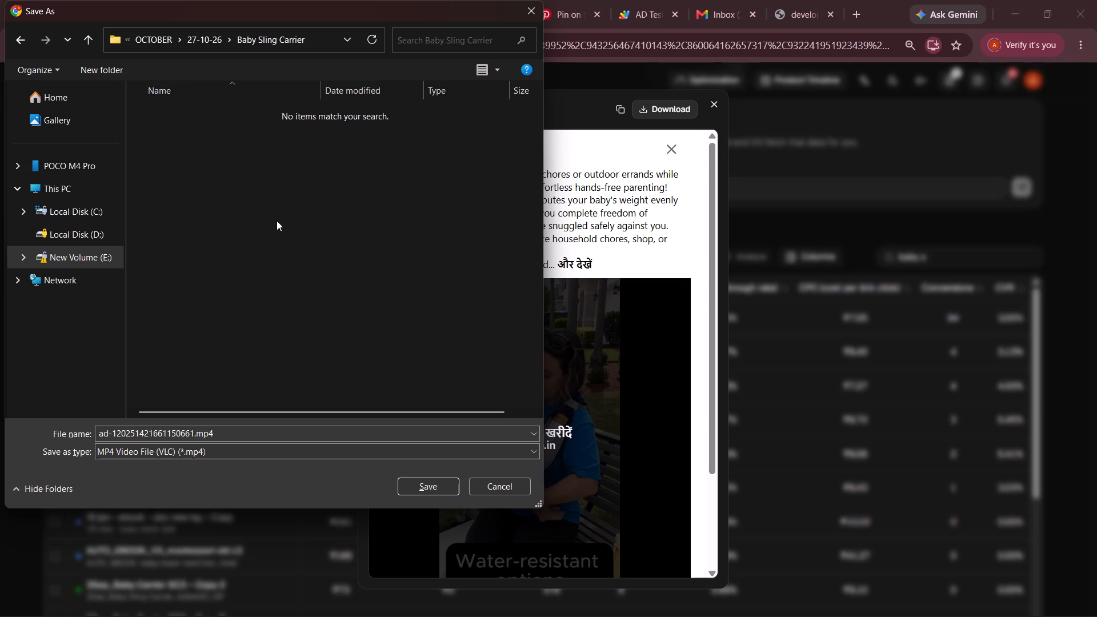
key("ctrl+shift+n")
key("BackSpace")
type("Clips")
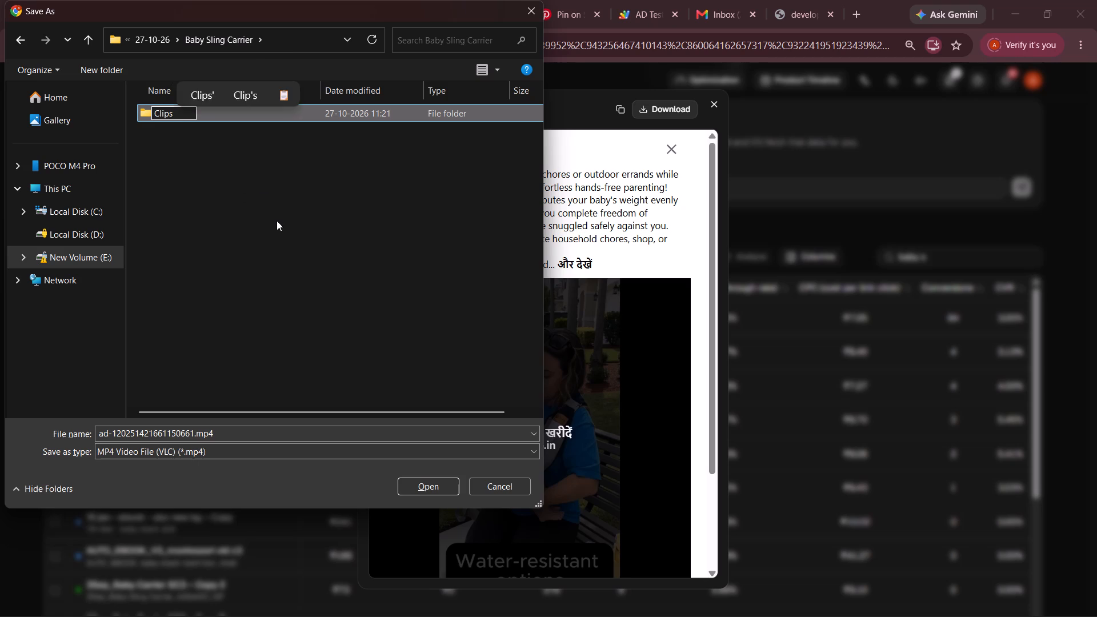
key("Return")
key("ctrl+shift+n")
key("equal")
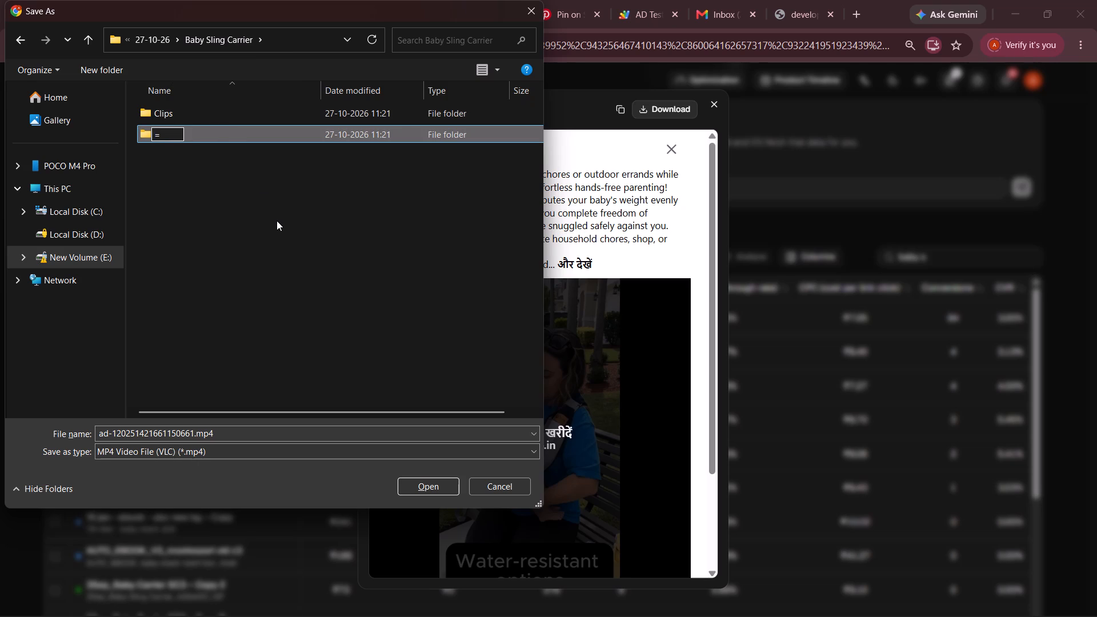
key("BackSpace")
key("BackSpace")
type("PR D")
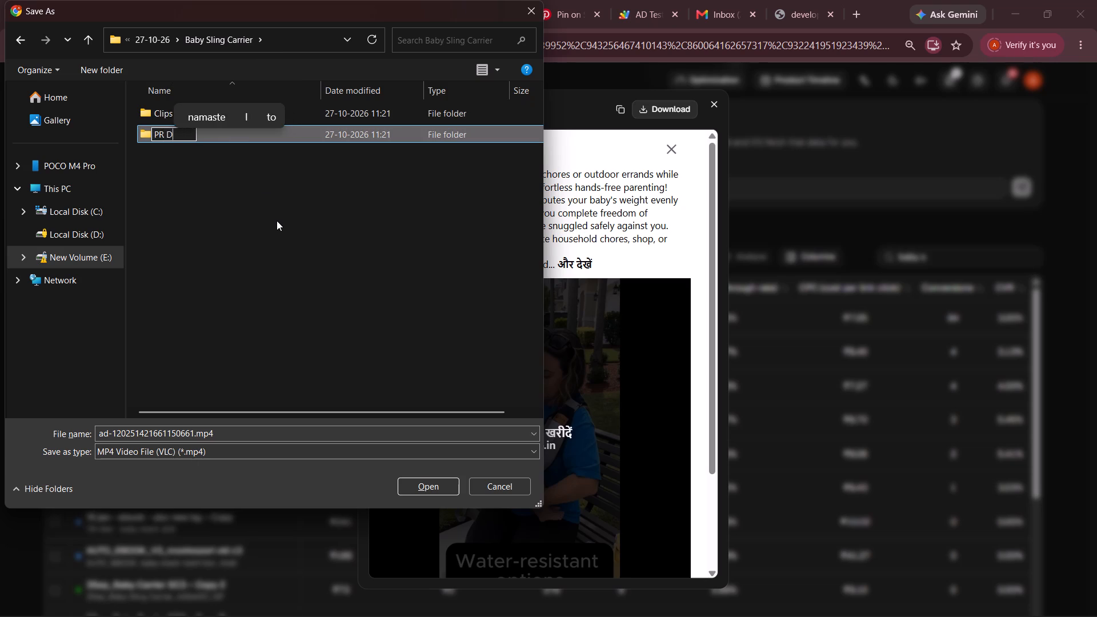
key("shift+BackSpace")
type("FIle")
key("Return")
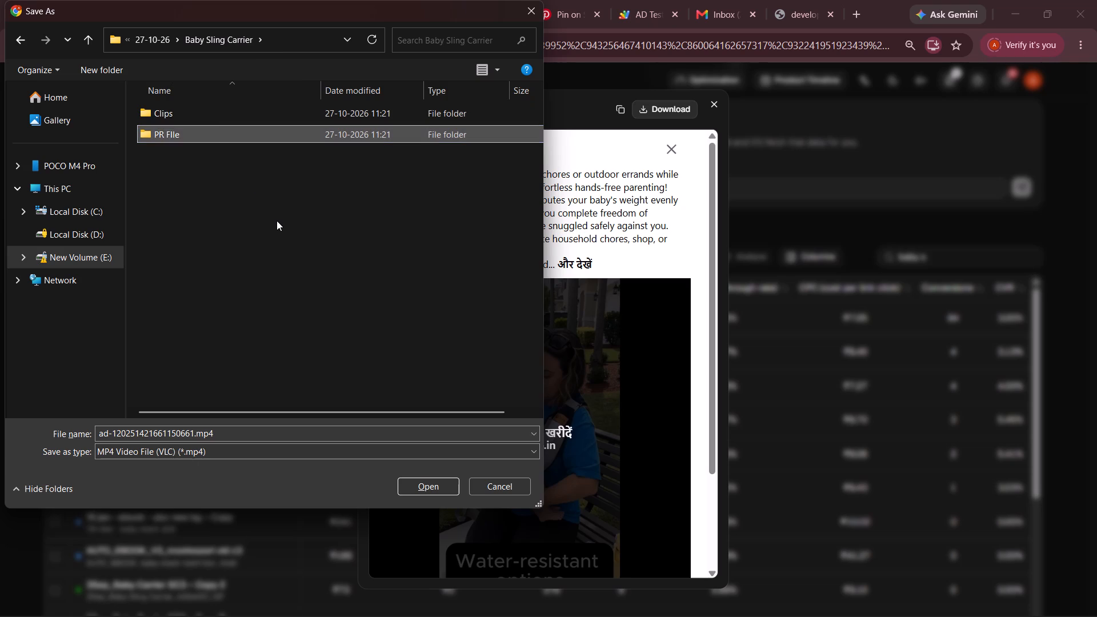
Add two more subfolders named AI and Output inside the Baby Sling Carrier folder.
key("ctrl+shift+n")
key("BackSpace")
type("AI")
key("space")
key("Return")
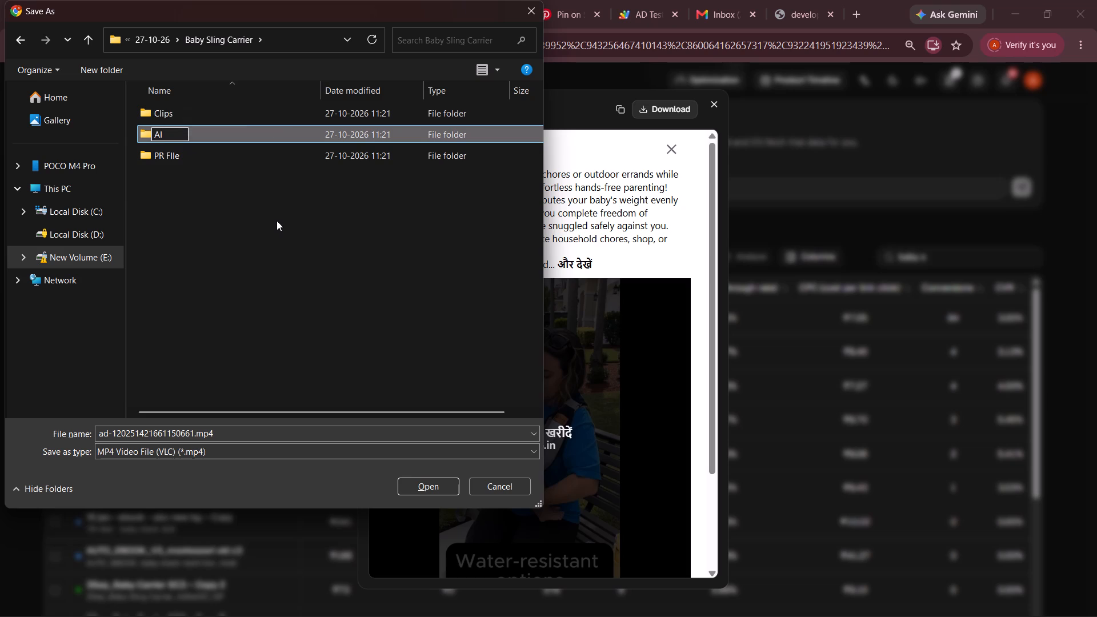
key("ctrl+shift+n")
key("BackSpace")
type("Output")
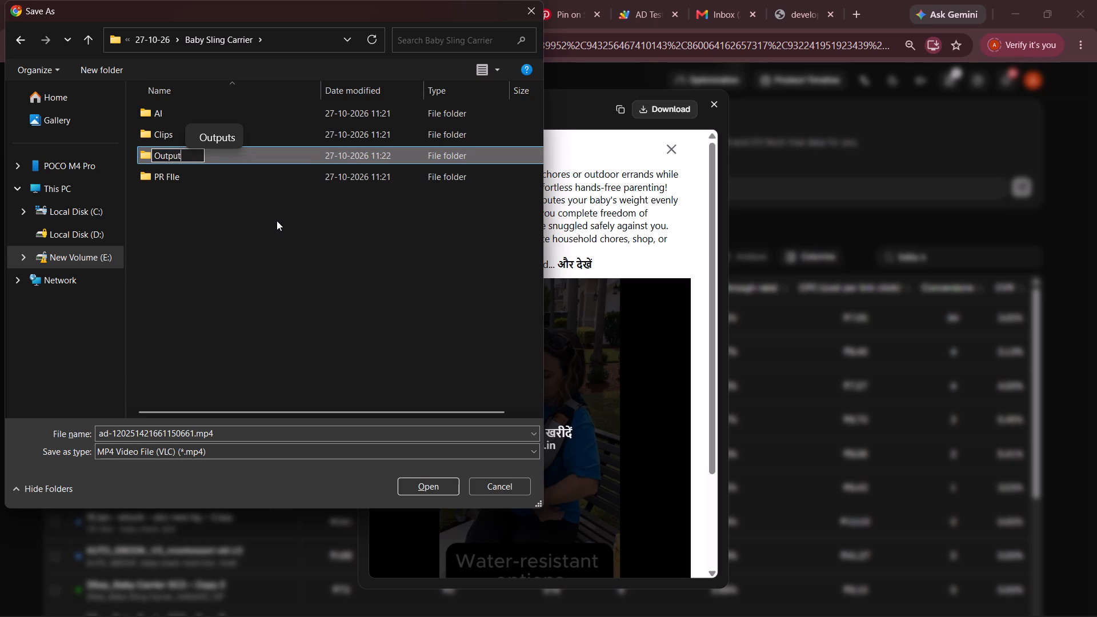
key("Return")
Save the SC1 ad video in the Clips folder under the name 1 and close the ad preview.
left_click(243, 113)
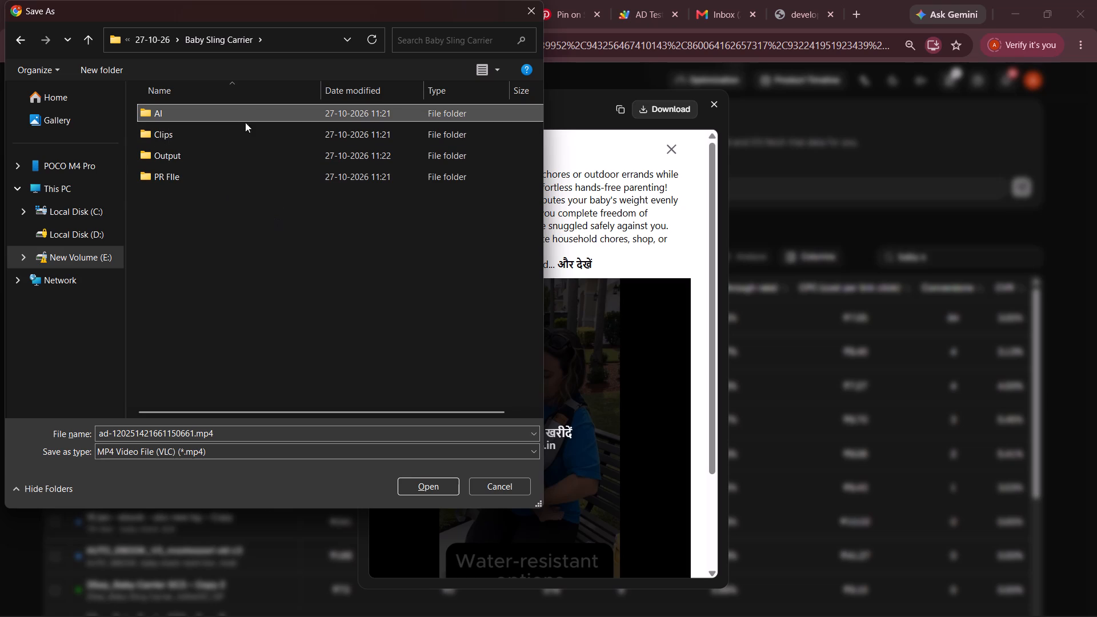
double_click(241, 132)
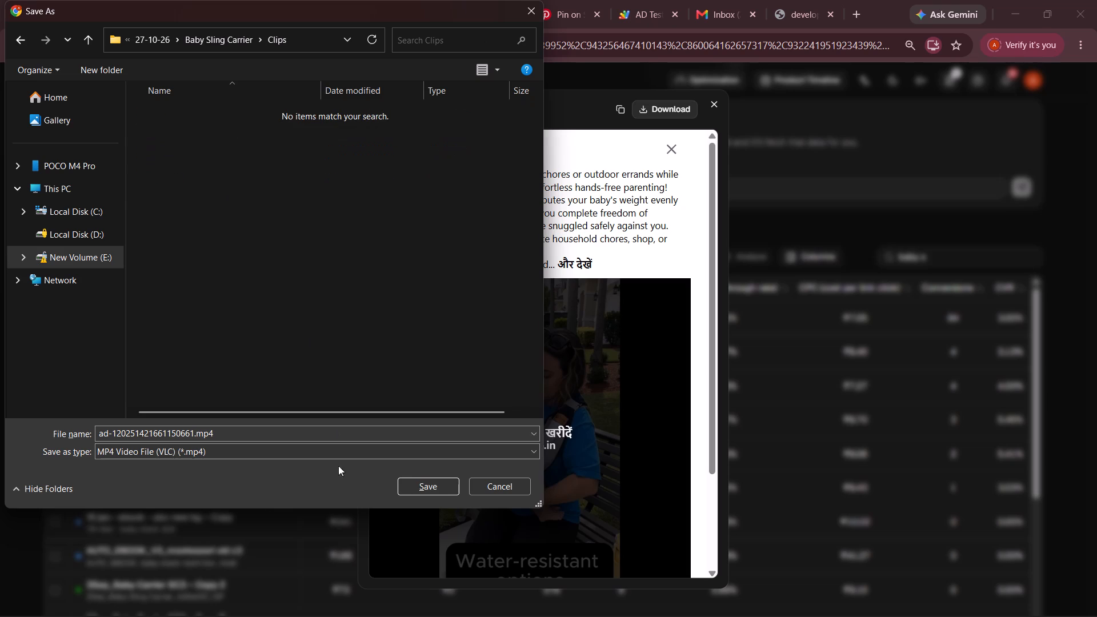
left_click(333, 432)
key("1")
key("Return")
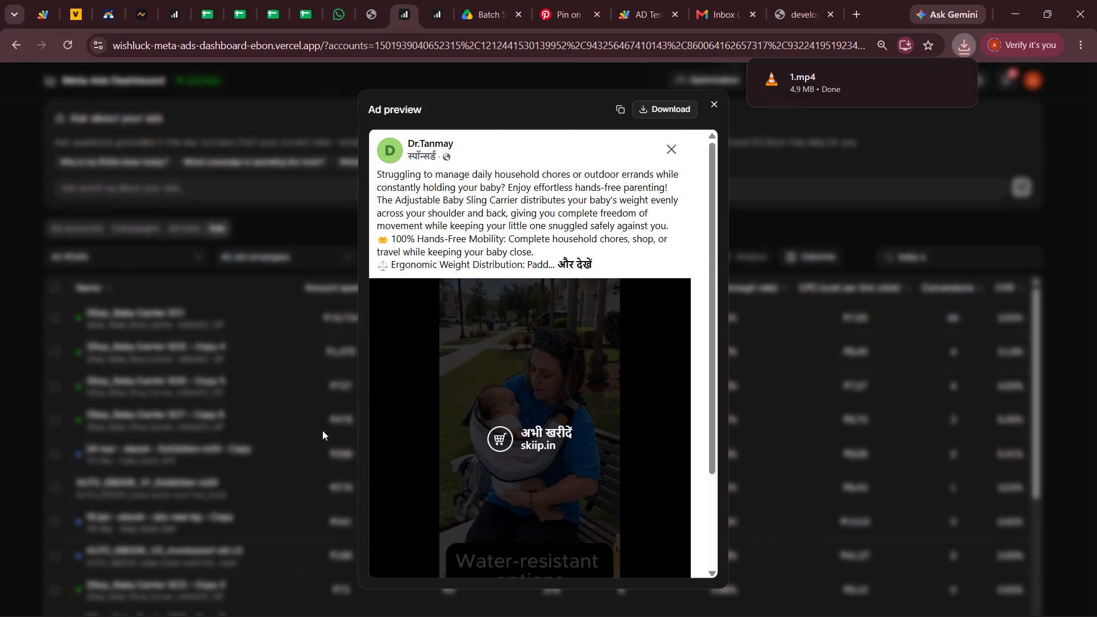
left_click(272, 408)
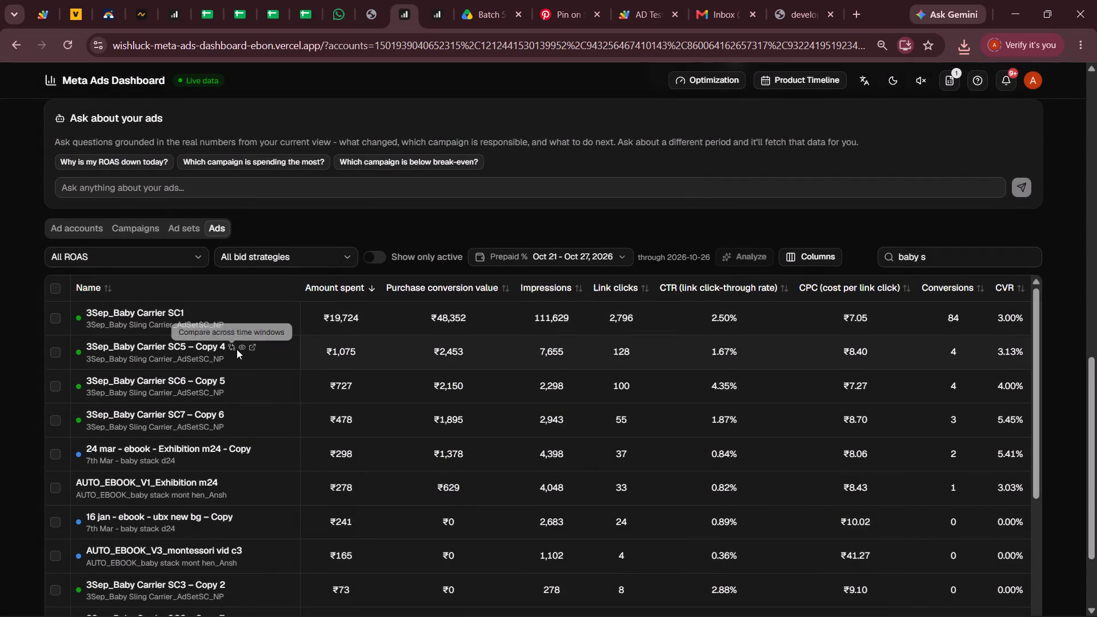
Preview the 3Sep_Baby Carrier SC5 – Copy 4 ad, download its video to Clips as 2, and close the preview.
left_click(238, 349)
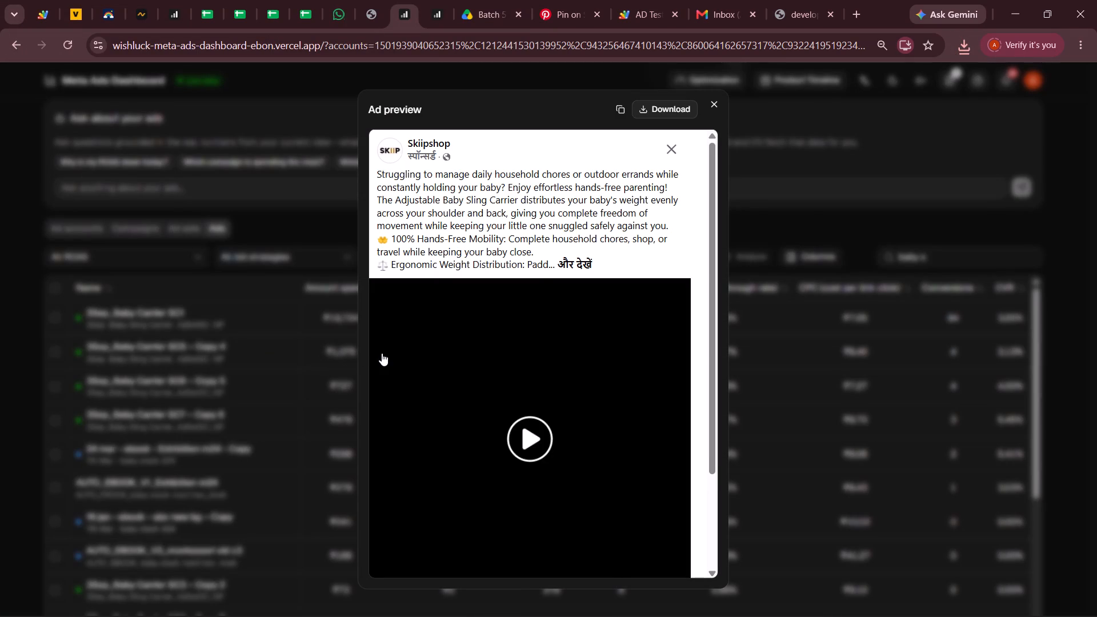
left_click(525, 436)
scroll(525, 436, "down", 1)
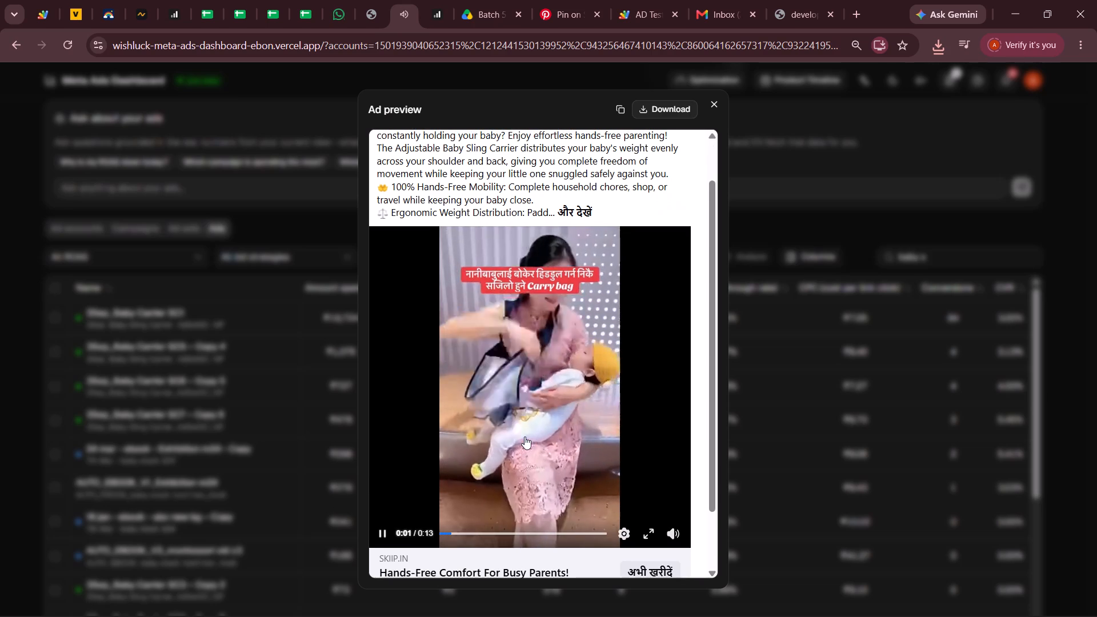
left_click(385, 532)
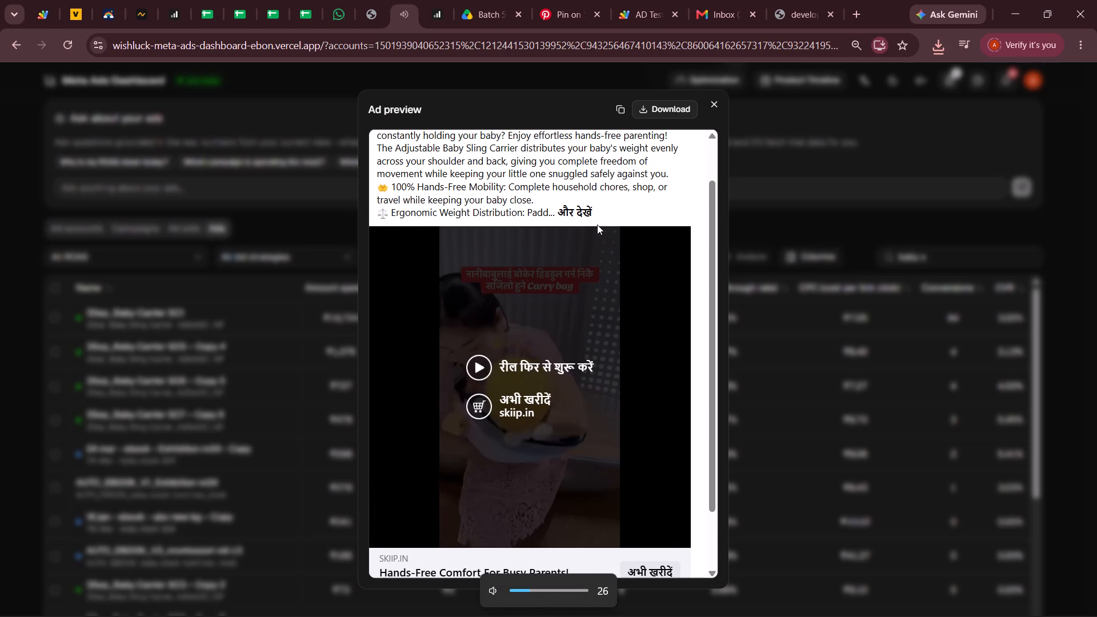
left_click(649, 115)
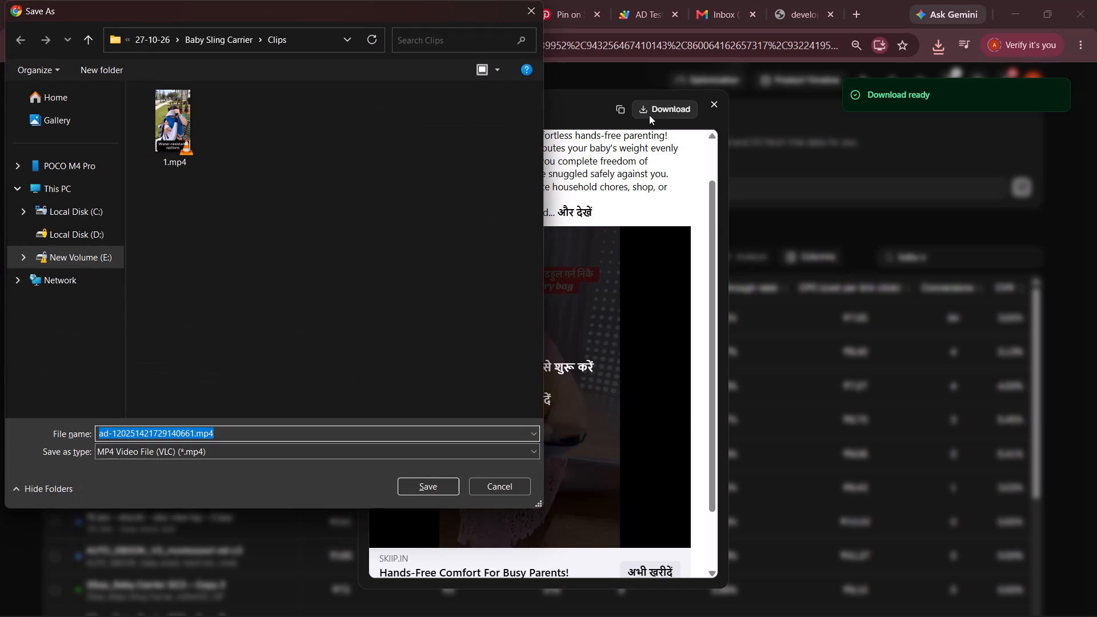
key("2")
key("Return")
left_click(185, 342)
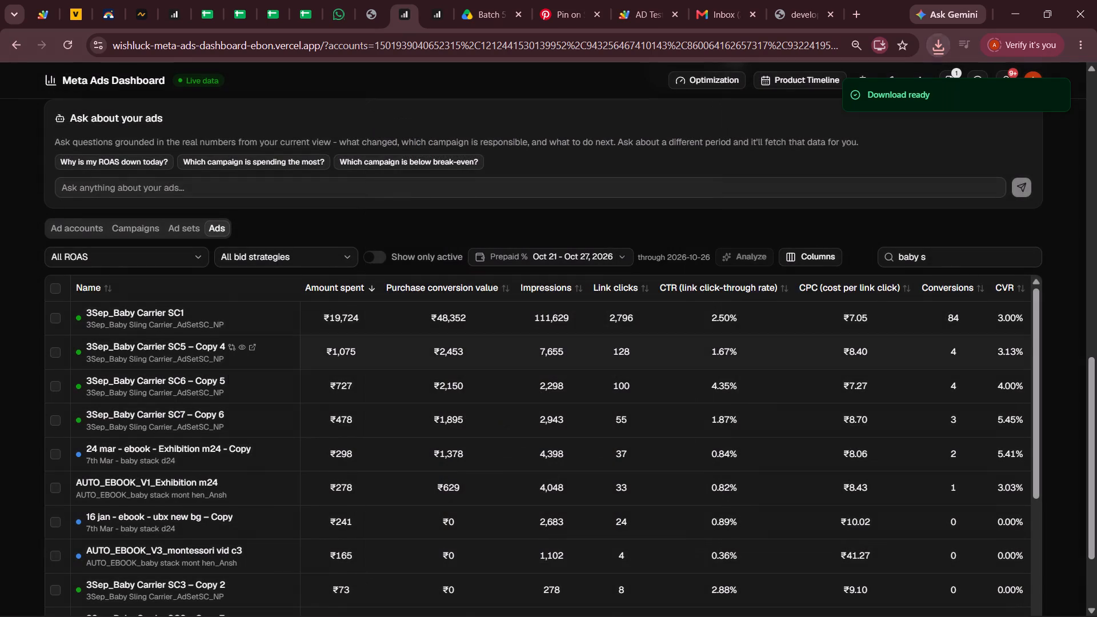
Preview the 3Sep_Baby Carrier SC6 – Copy 5 ad, download its video to Clips as 3, and close the preview.
left_click(239, 382)
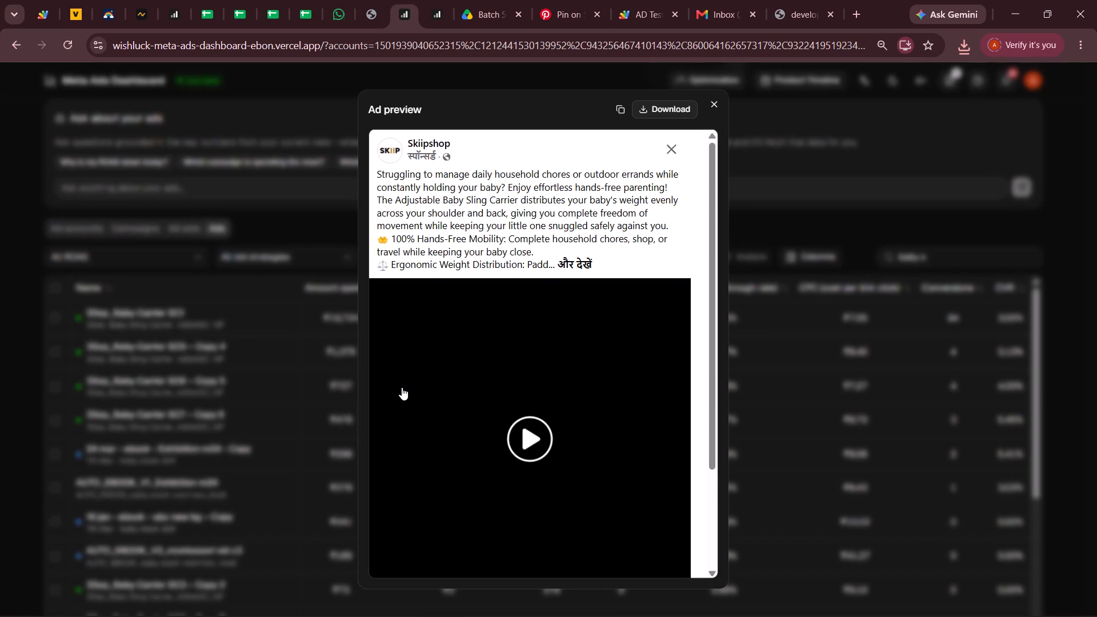
left_click(504, 412)
scroll(504, 412, "down", 1)
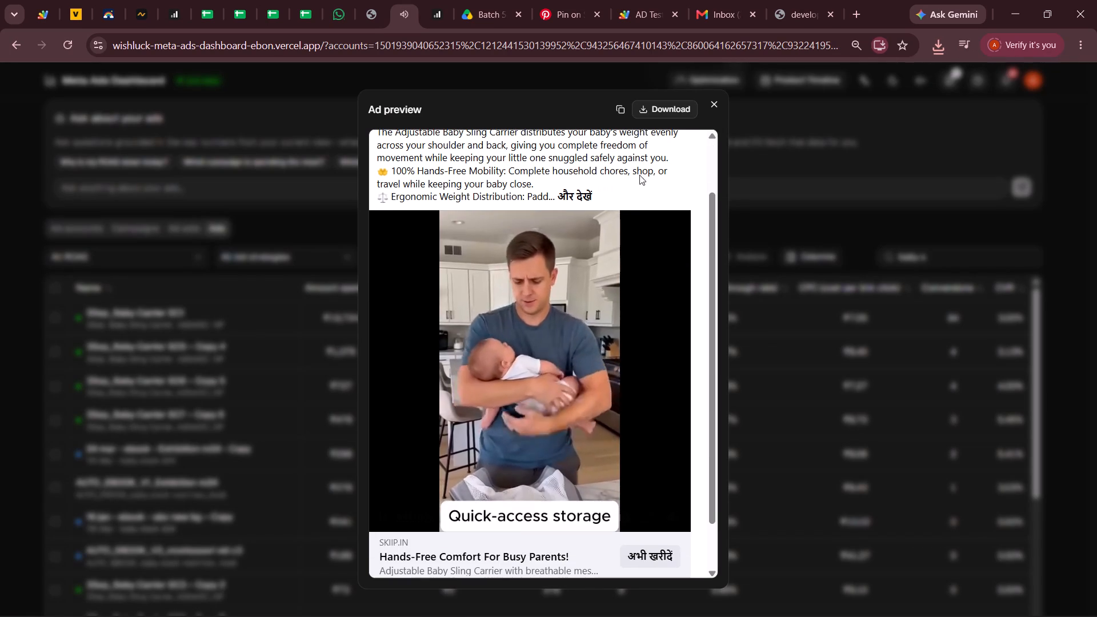
left_click(659, 109)
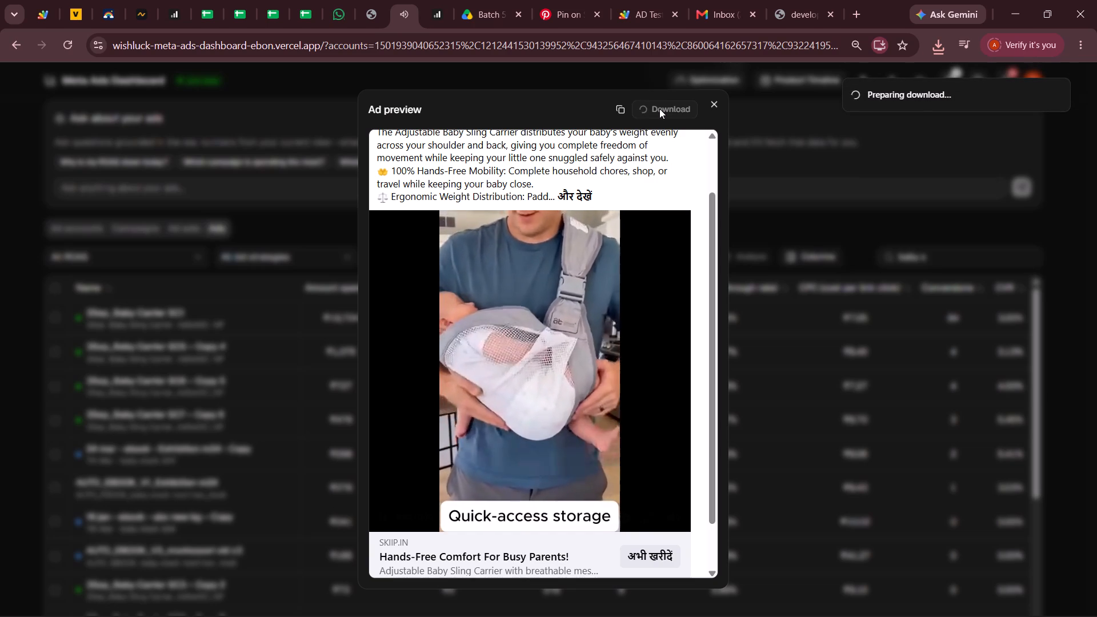
key("3")
key("Return")
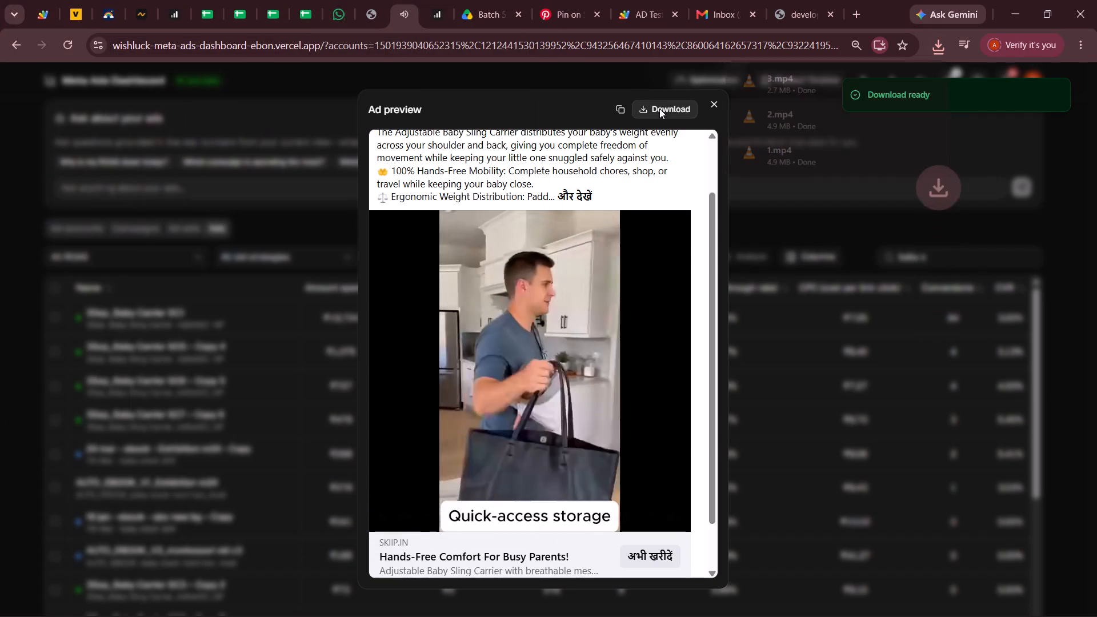
left_click(166, 342)
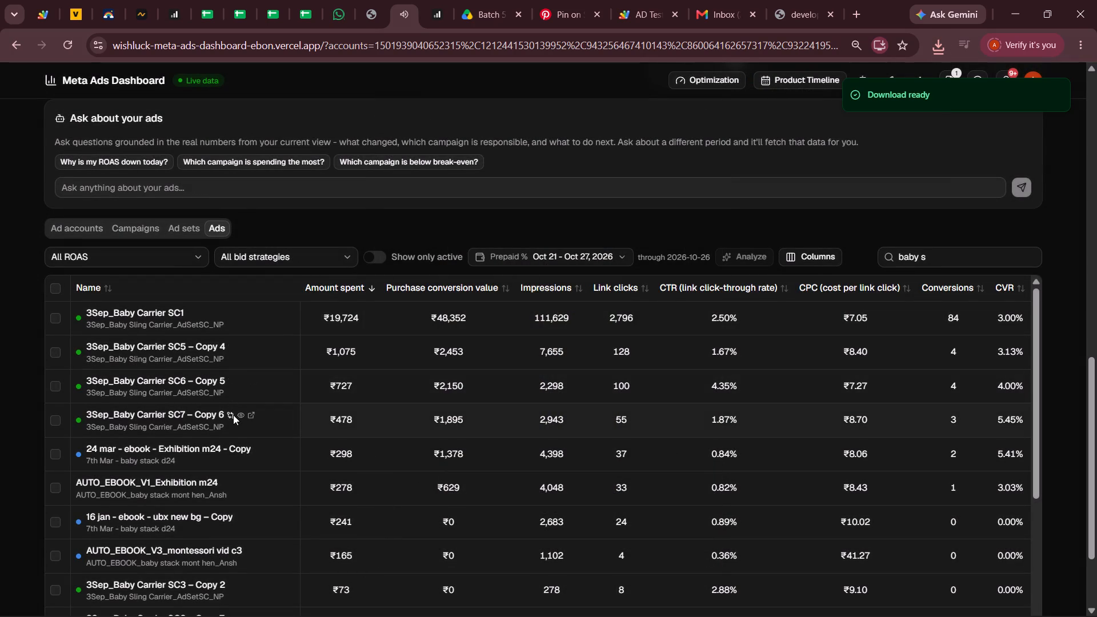
Preview the 3Sep_Baby Carrier SC7 – Copy 6 ad, download its video to Clips as 4, and close the preview.
left_click(239, 415)
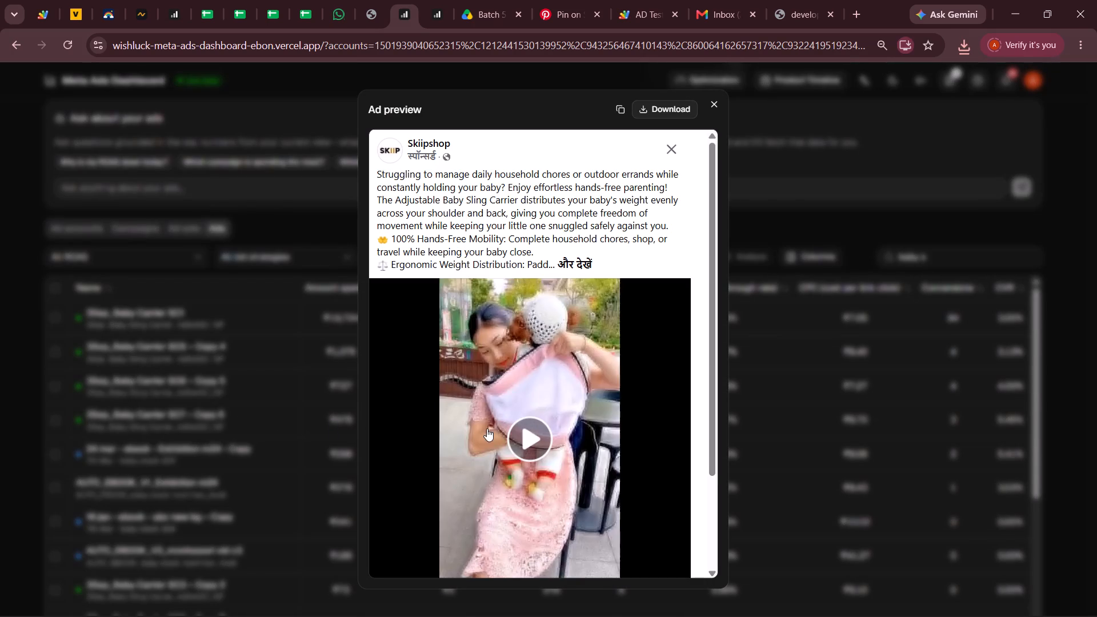
left_click(651, 108)
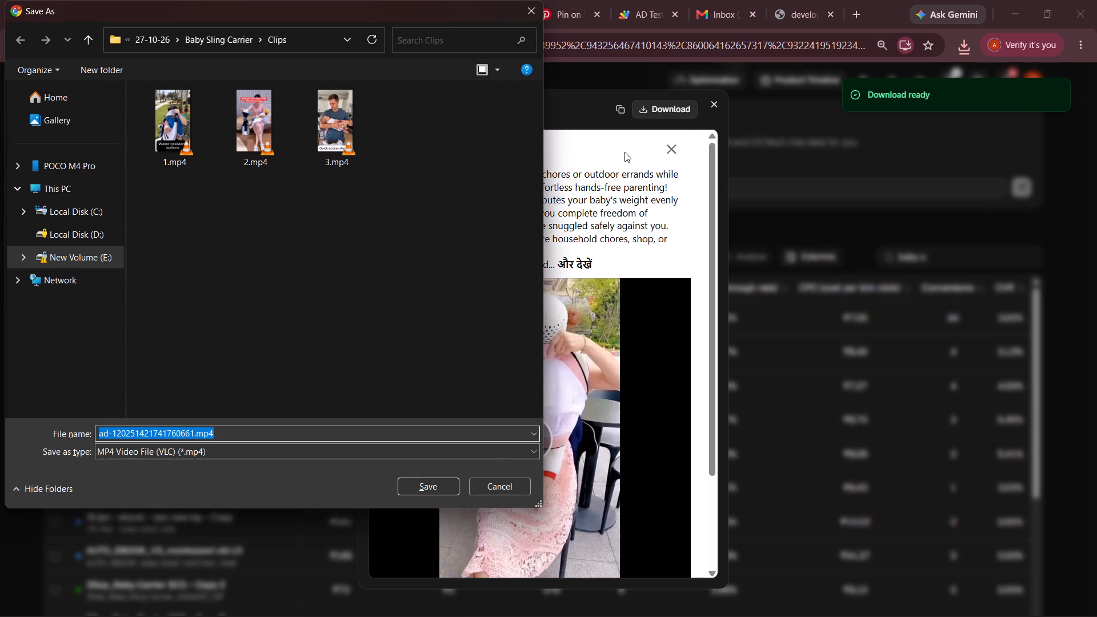
key("4")
key("Return")
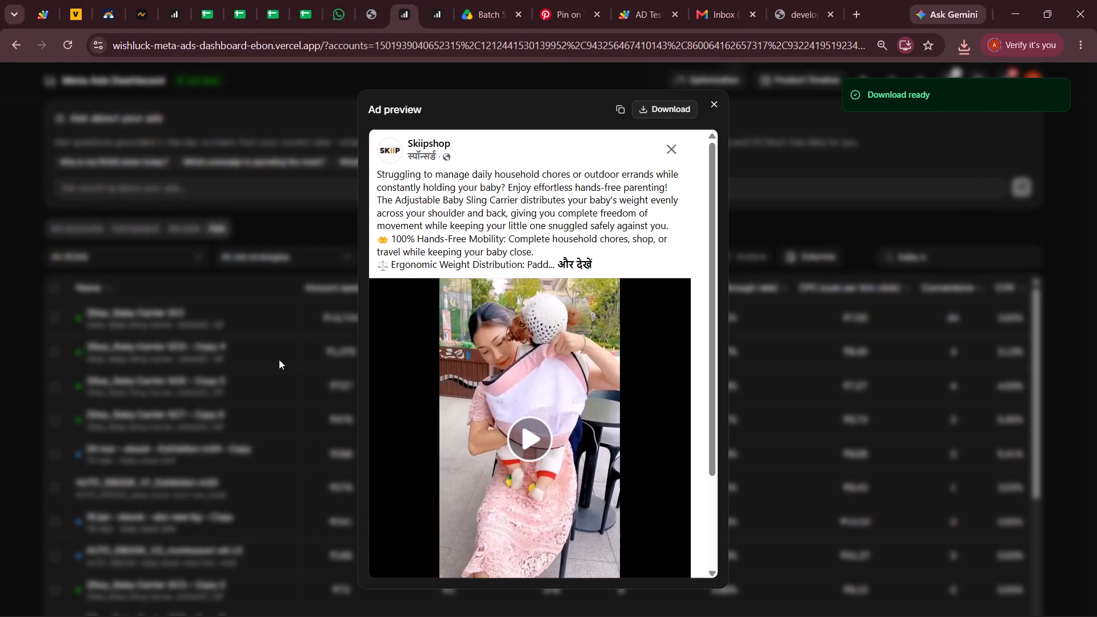
left_click(268, 388)
Preview the 3Sep_Baby Carrier SC3 – Copy 2 ad, download its video to Clips as 5, and close the preview.
scroll(268, 388, "down", 2)
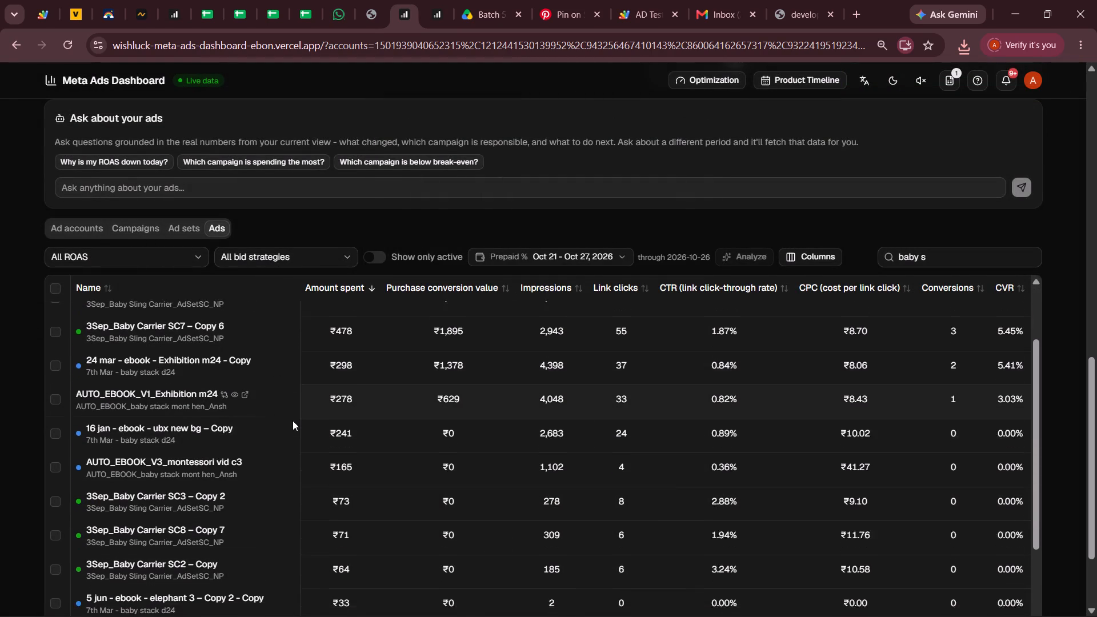
scroll(293, 420, "down", 1)
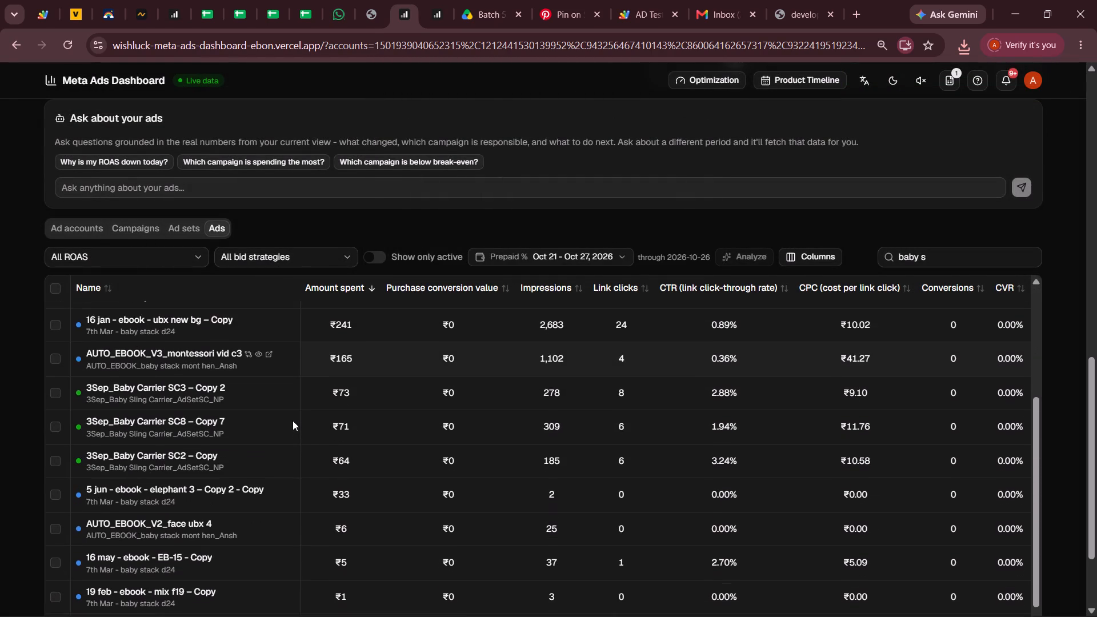
scroll(293, 420, "down", 1)
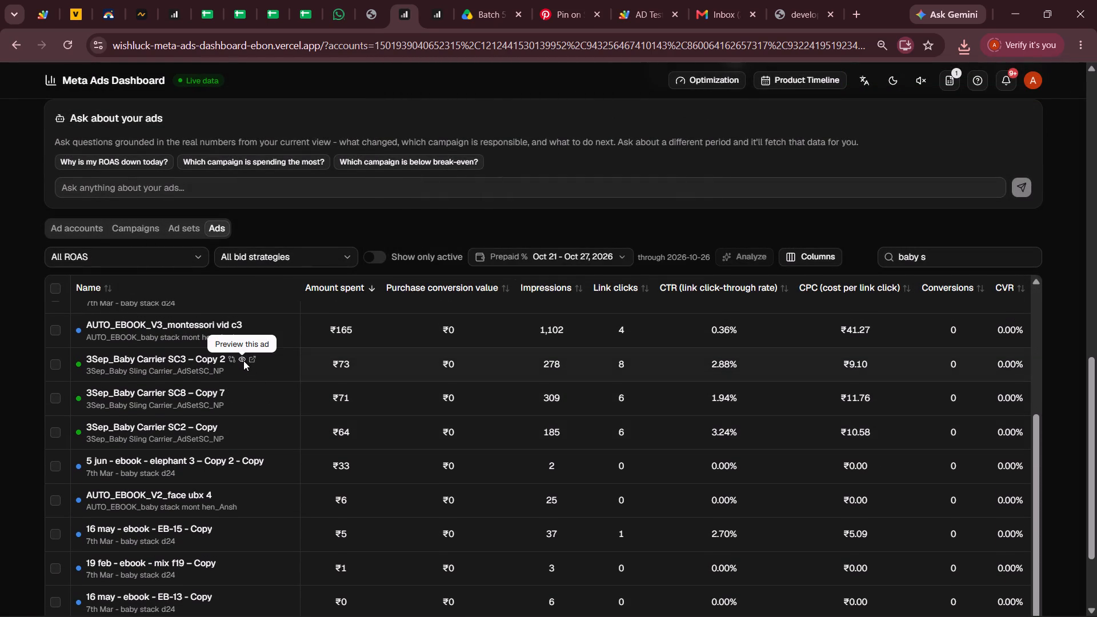
left_click(243, 360)
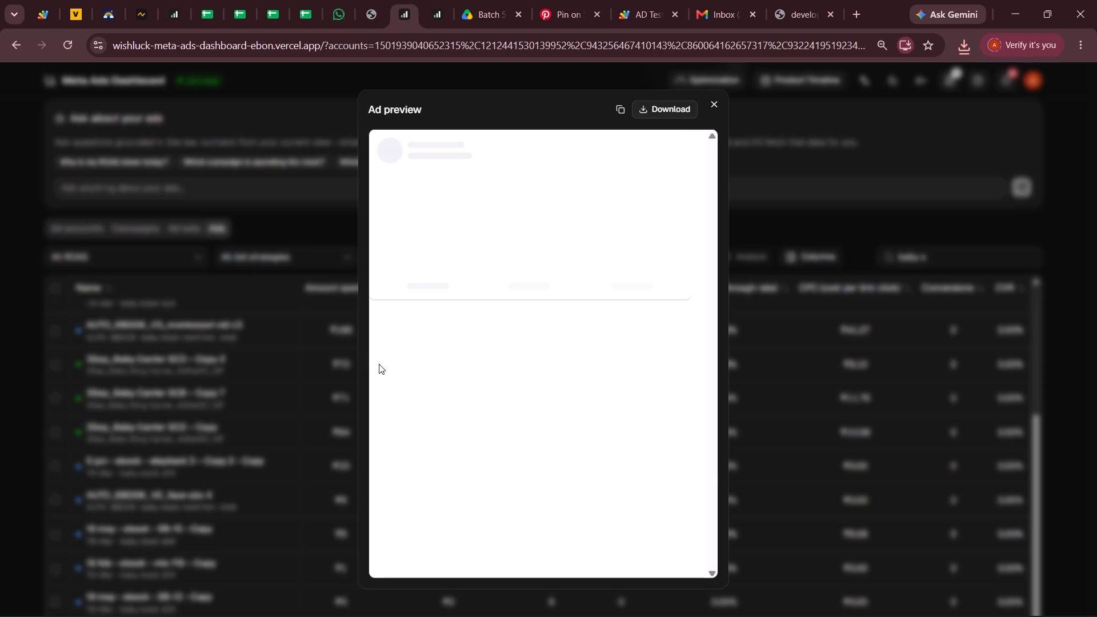
left_click(564, 462)
scroll(564, 462, "down", 1)
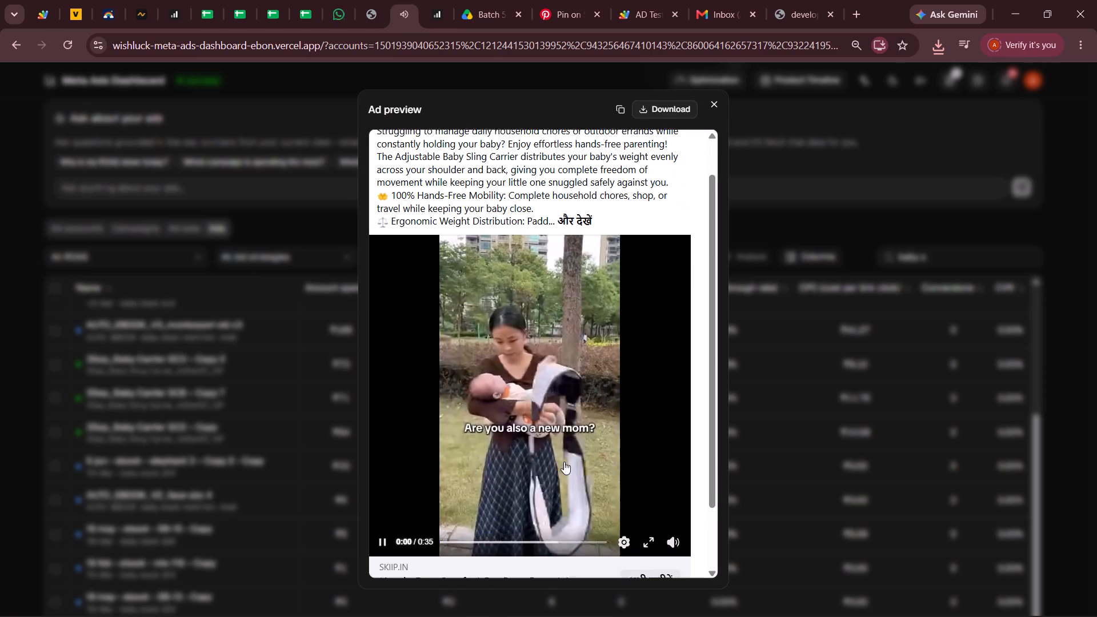
scroll(564, 462, "down", 1)
left_click(660, 105)
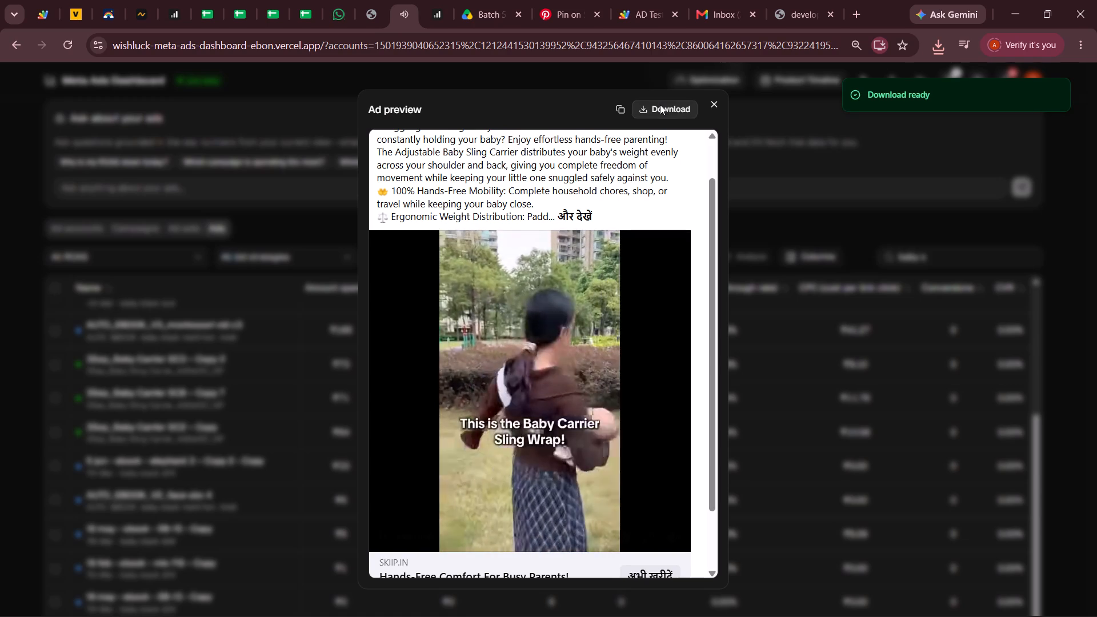
key("5")
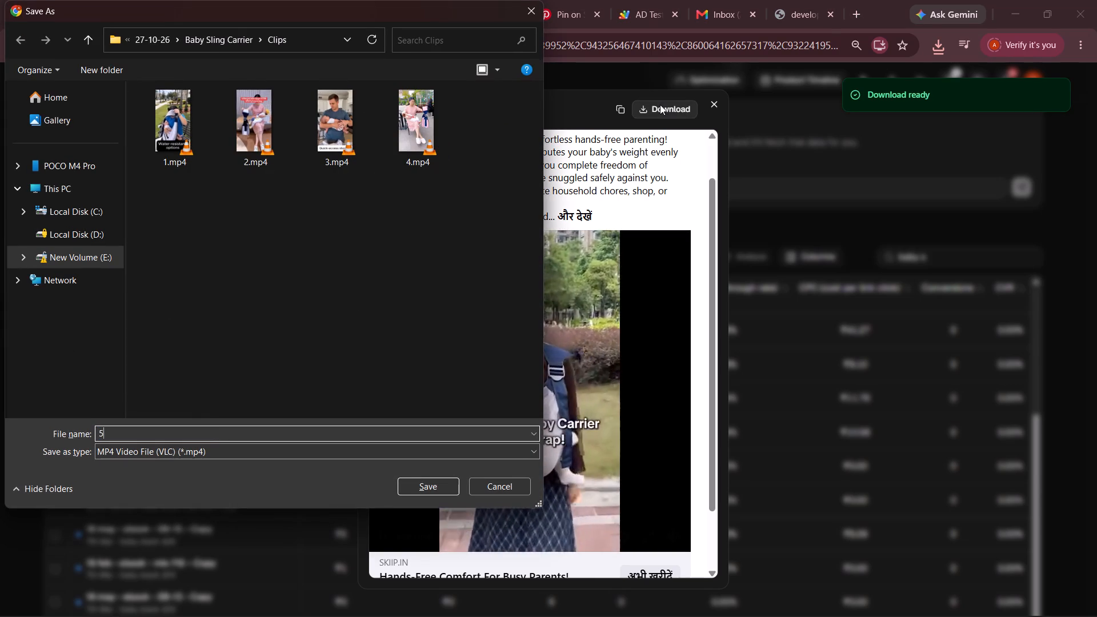
key("Return")
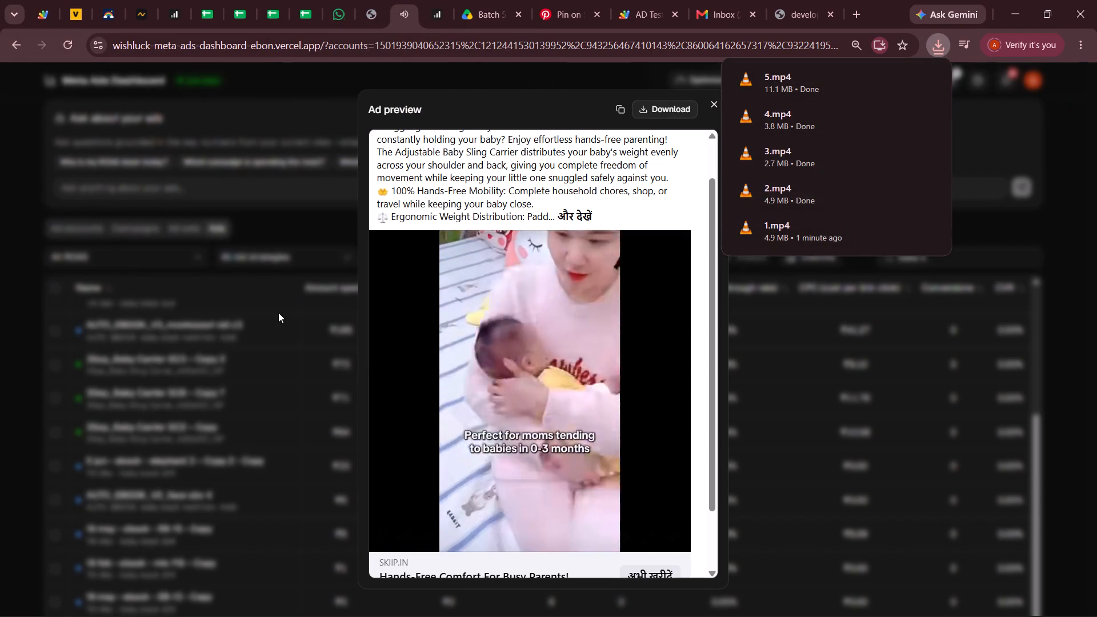
left_click(219, 401)
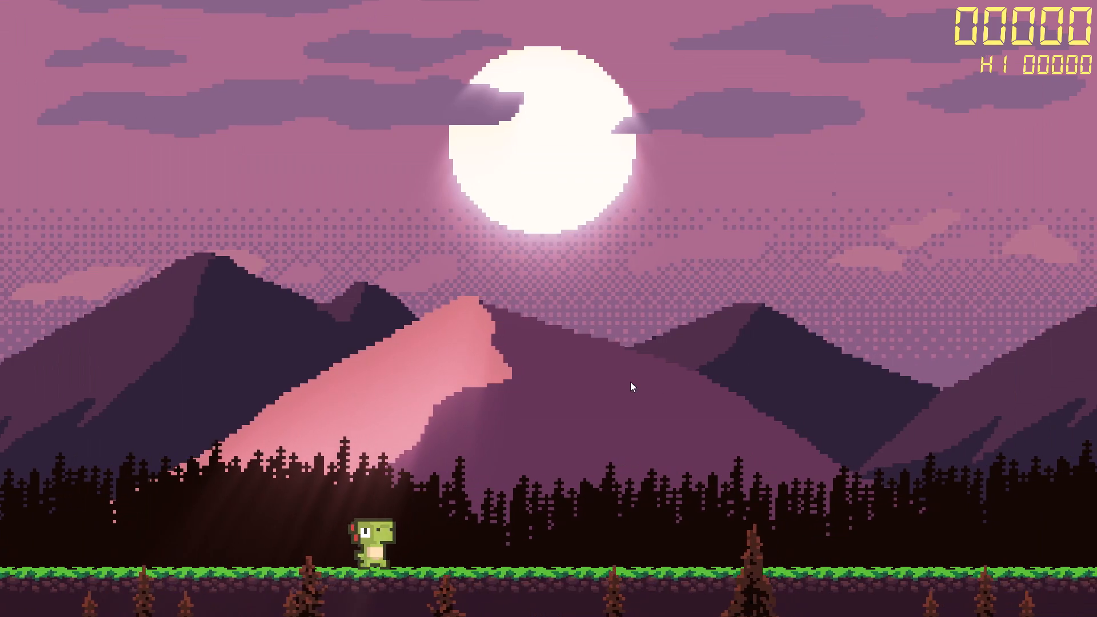
Switch to Wallpaper Engine and apply the Berserk Guts wallpaper to the desktop.
left_click(897, 597)
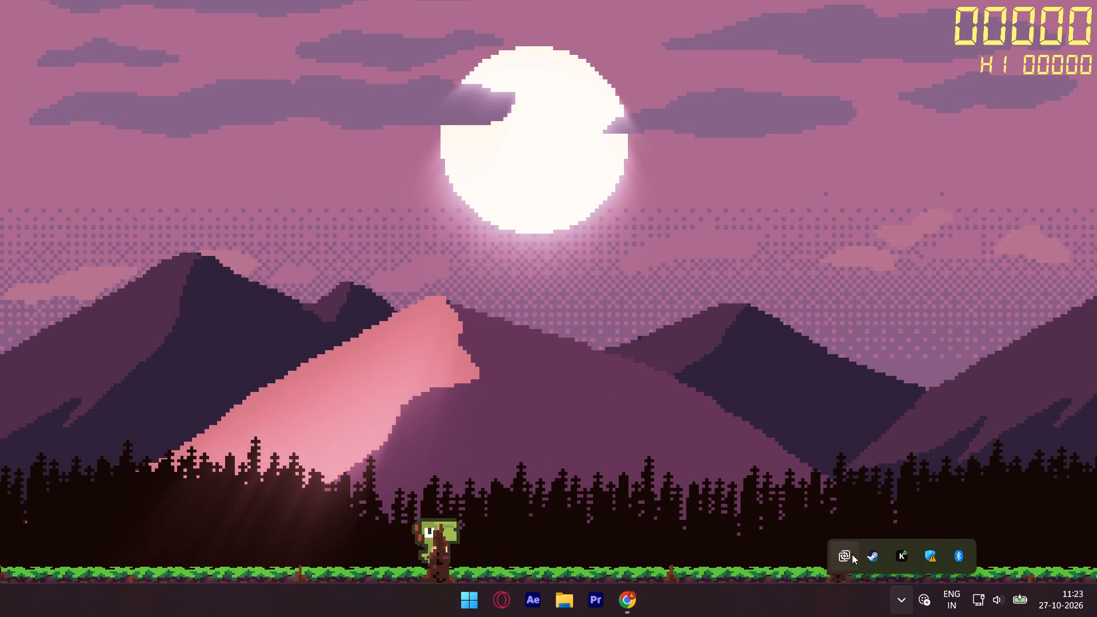
double_click(844, 557)
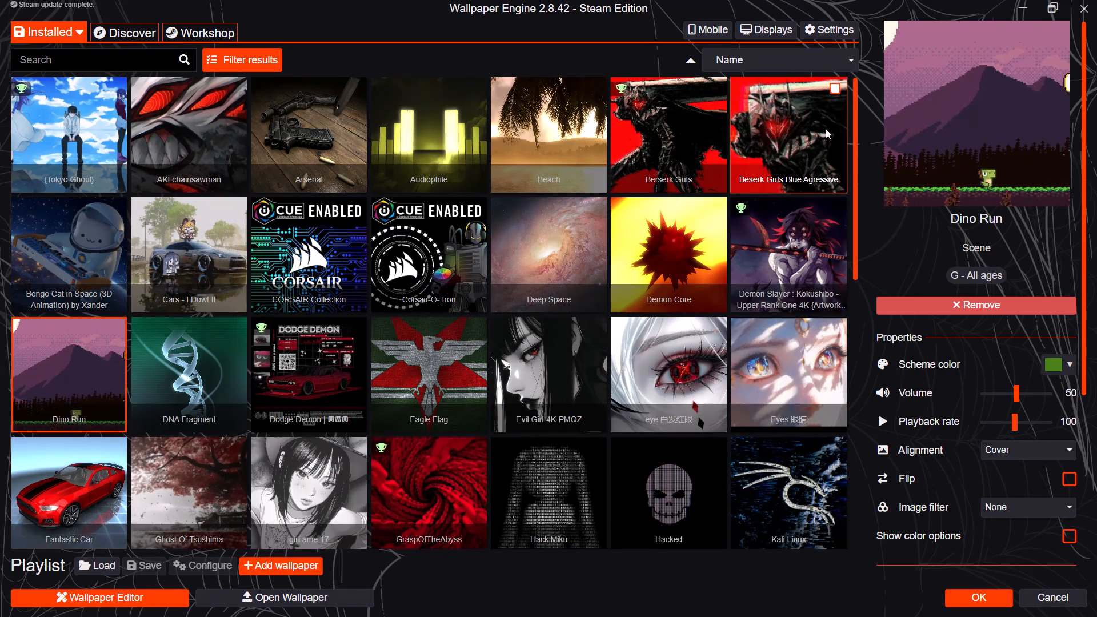
left_click(689, 135)
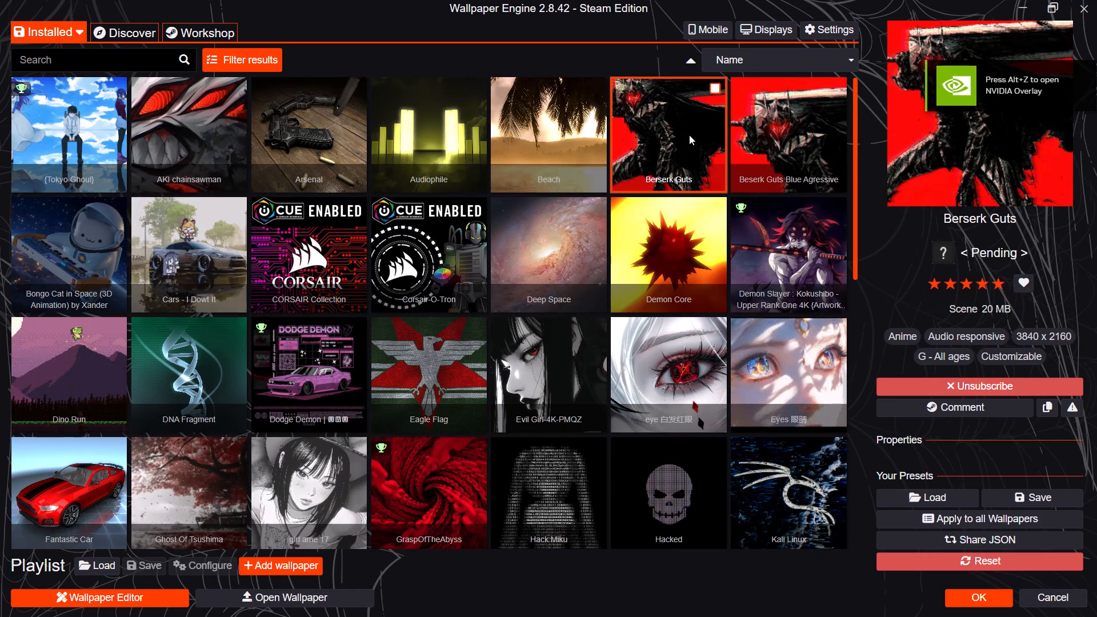
left_click(988, 594)
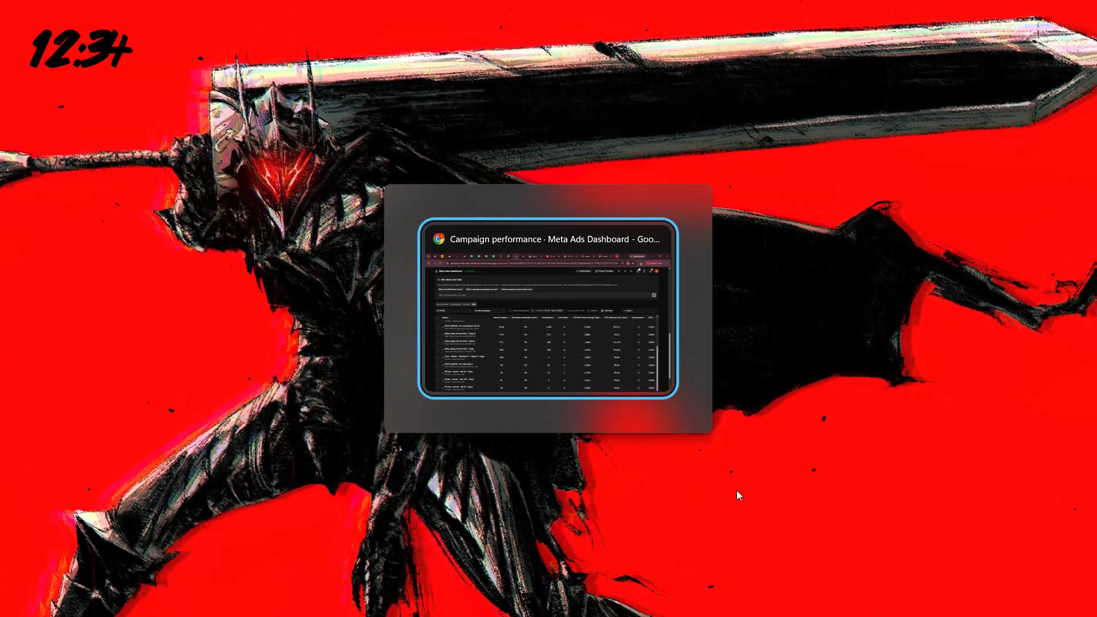
Exit the Steam client running in the background.
scroll(736, 490, "up", 1)
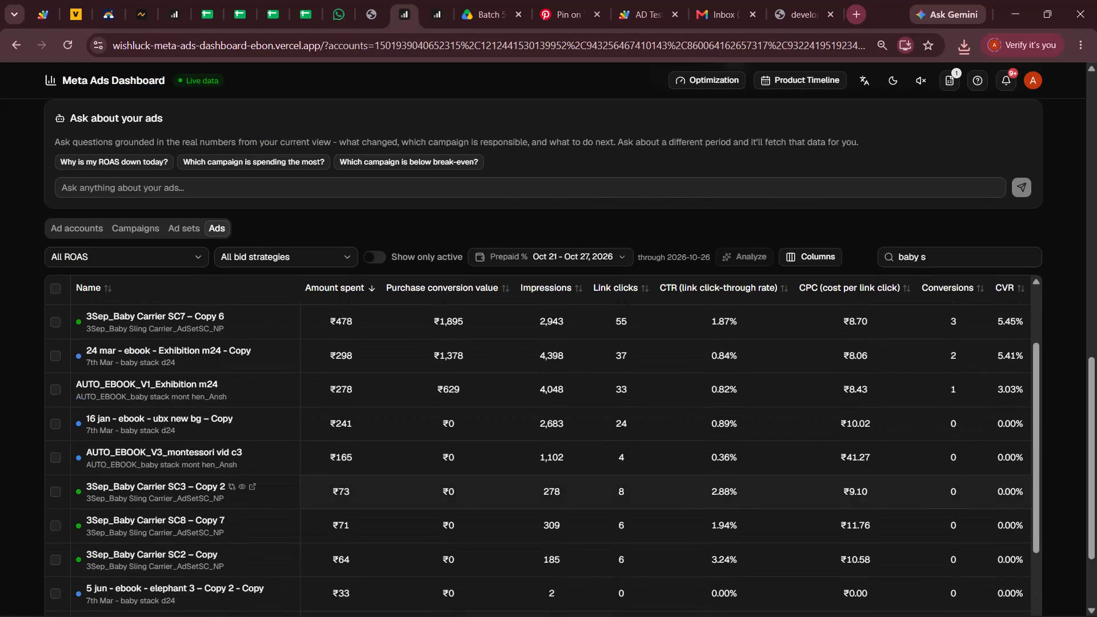
scroll(736, 490, "up", 5)
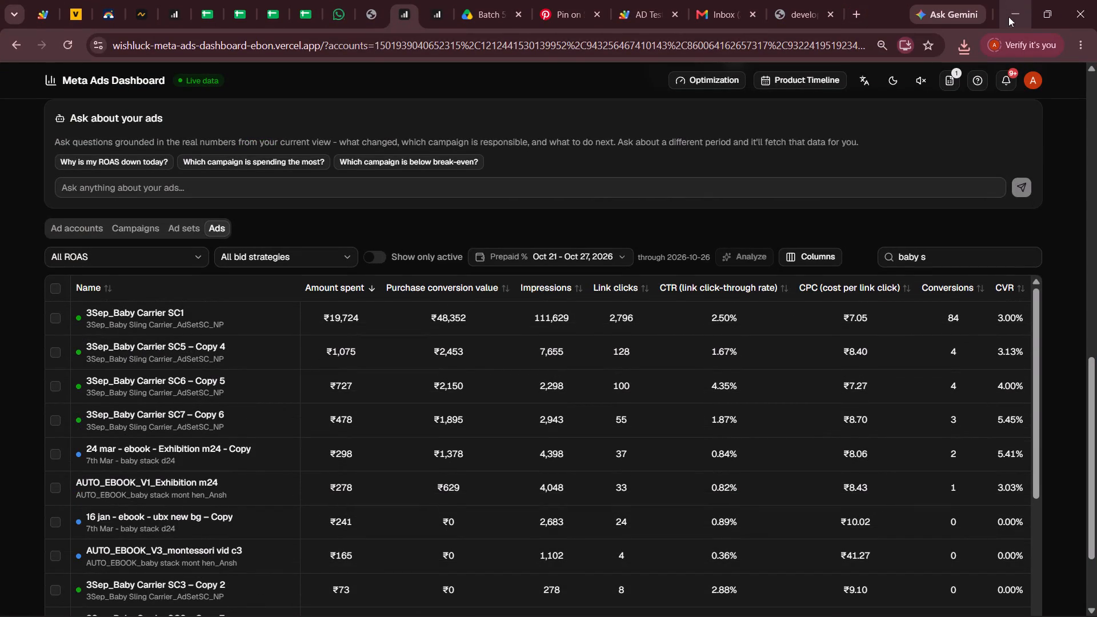
left_click(908, 609)
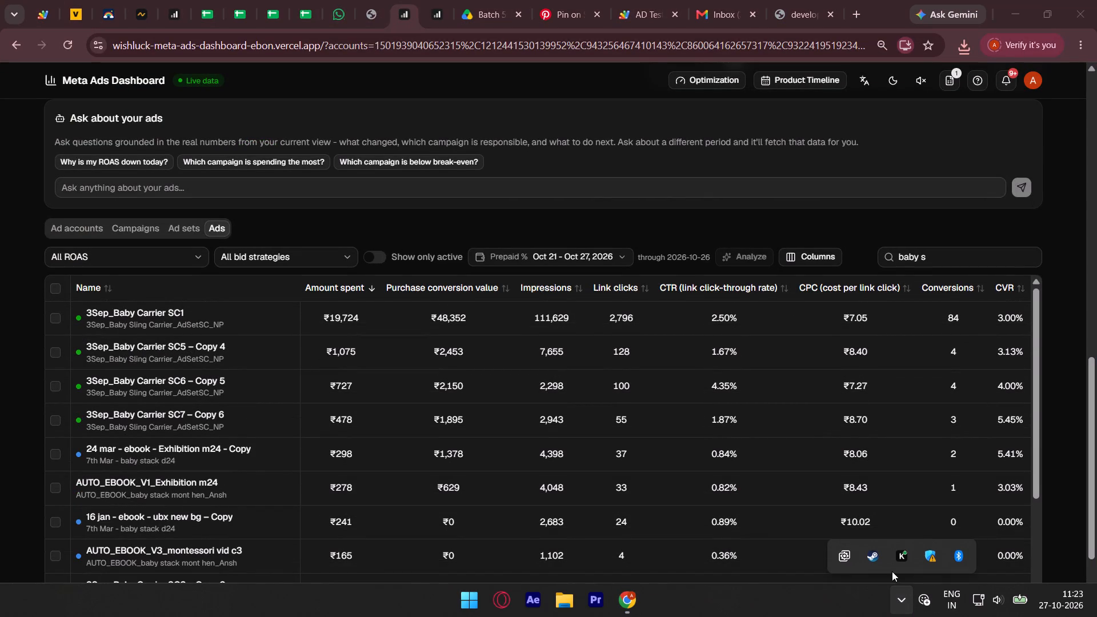
right_click(879, 563)
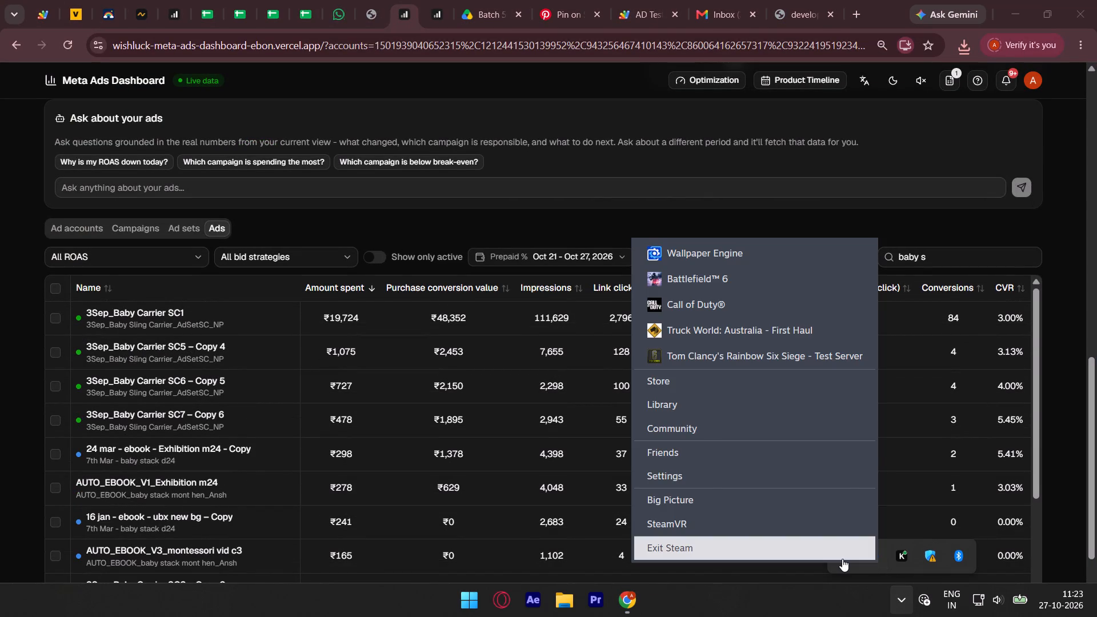
left_click(842, 559)
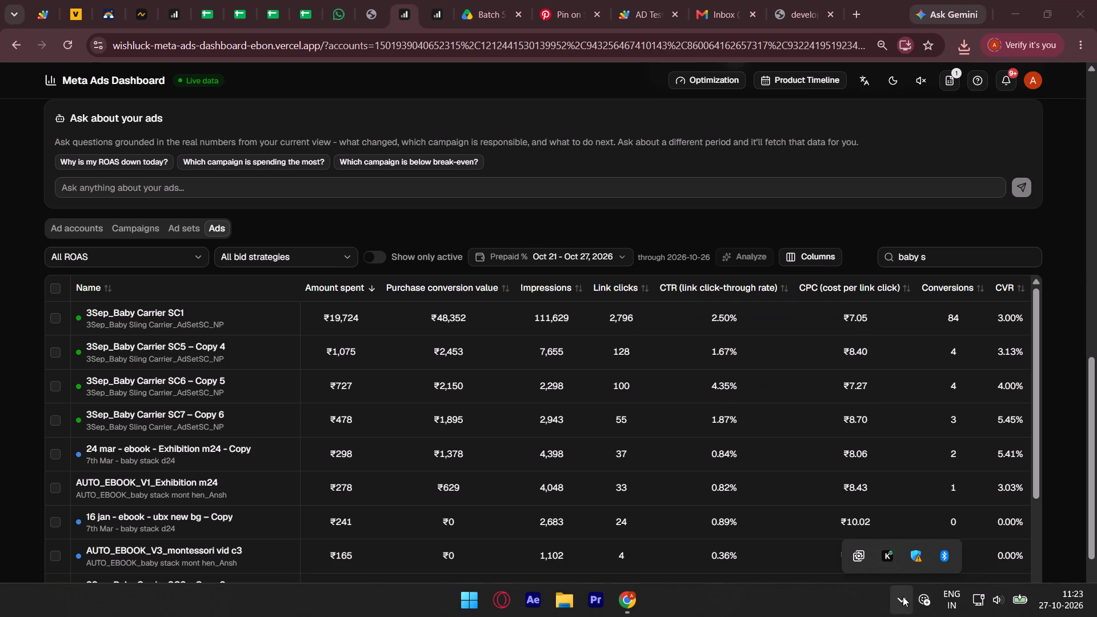
left_click(903, 596)
Minimise the browser window and refresh the desktop.
scroll(723, 442, "up", 5)
scroll(723, 442, "down", 7)
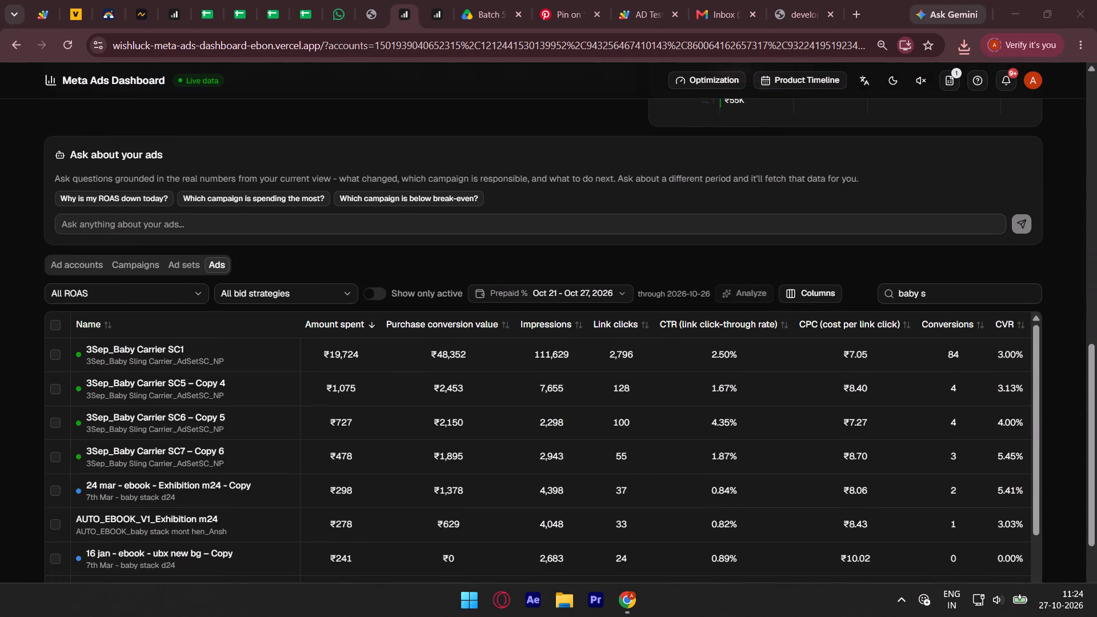
left_click(1000, 17)
right_click(788, 72)
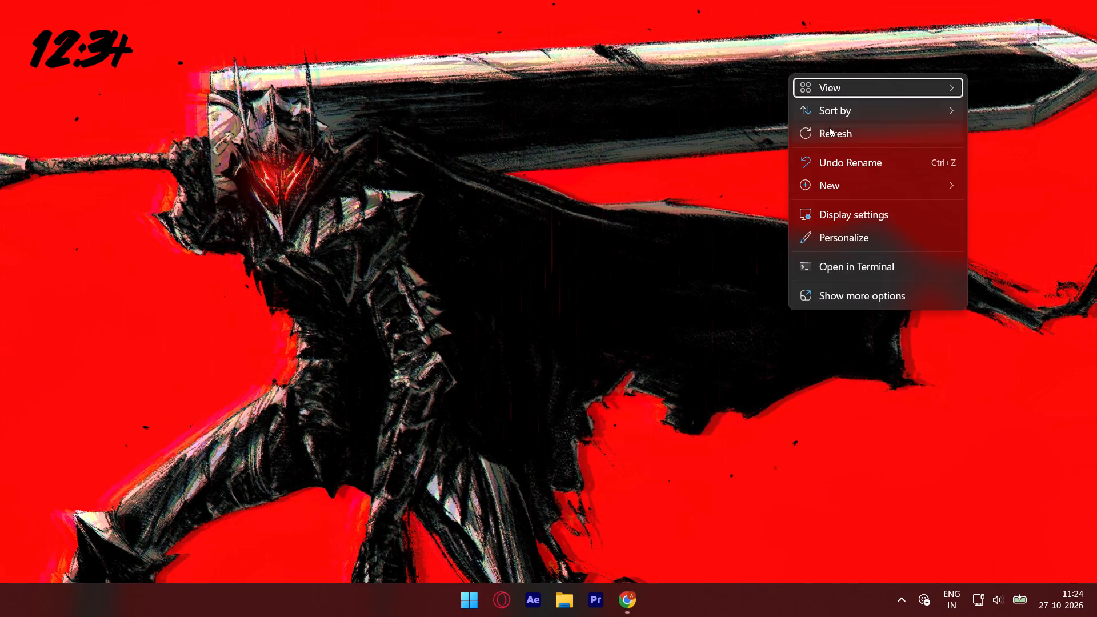
left_click(831, 131)
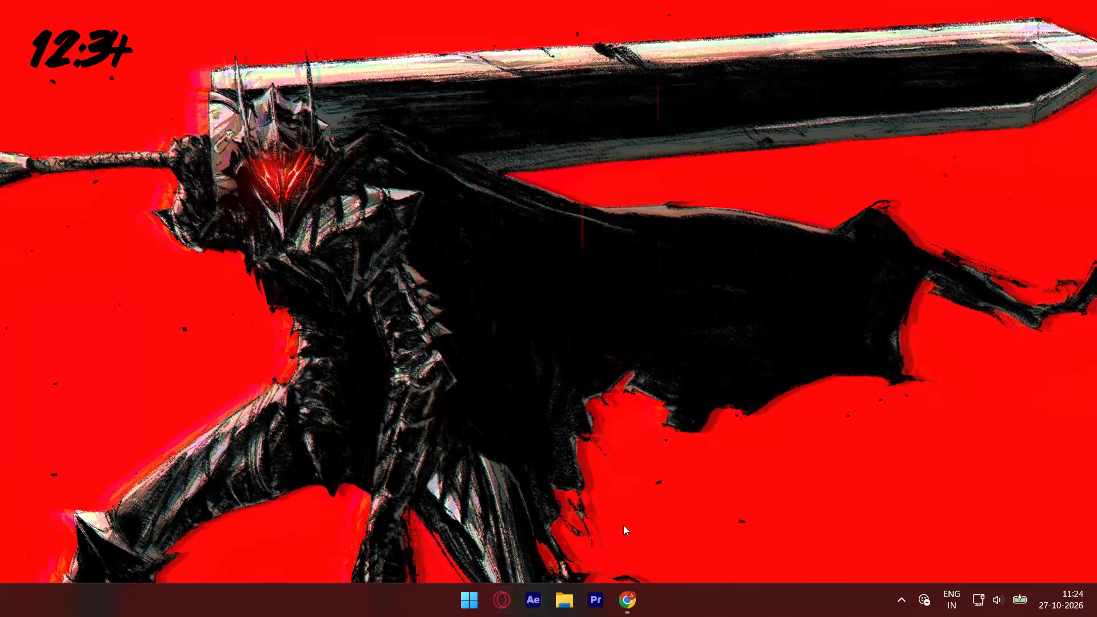
Launch Adobe Premiere and start a new project named Baby Sling Carrier.
left_click(602, 599)
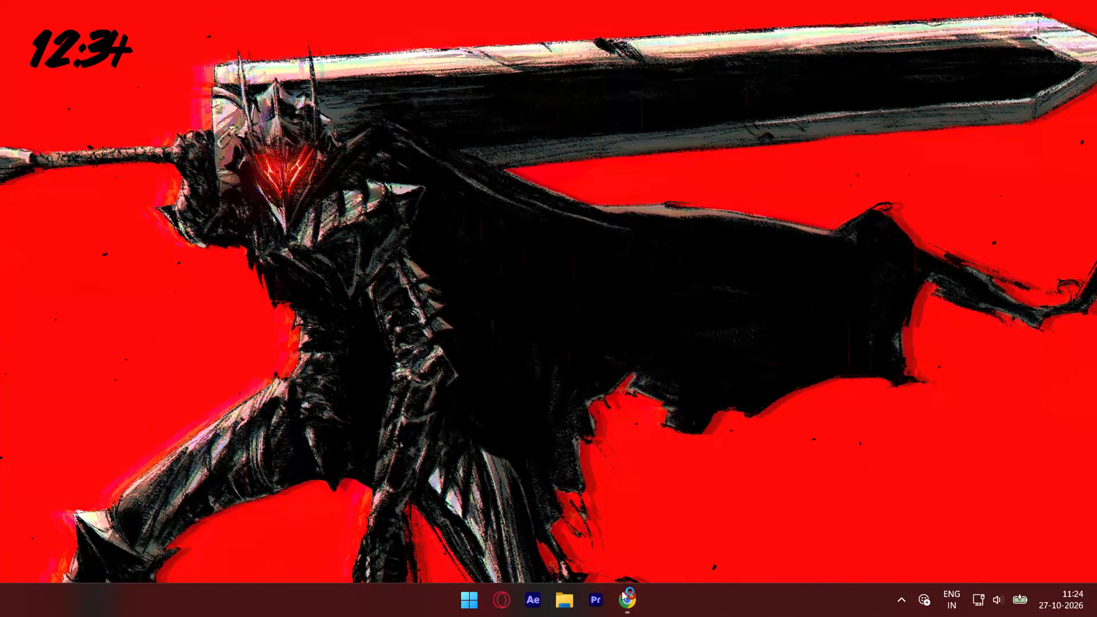
right_click(907, 218)
left_click(931, 274)
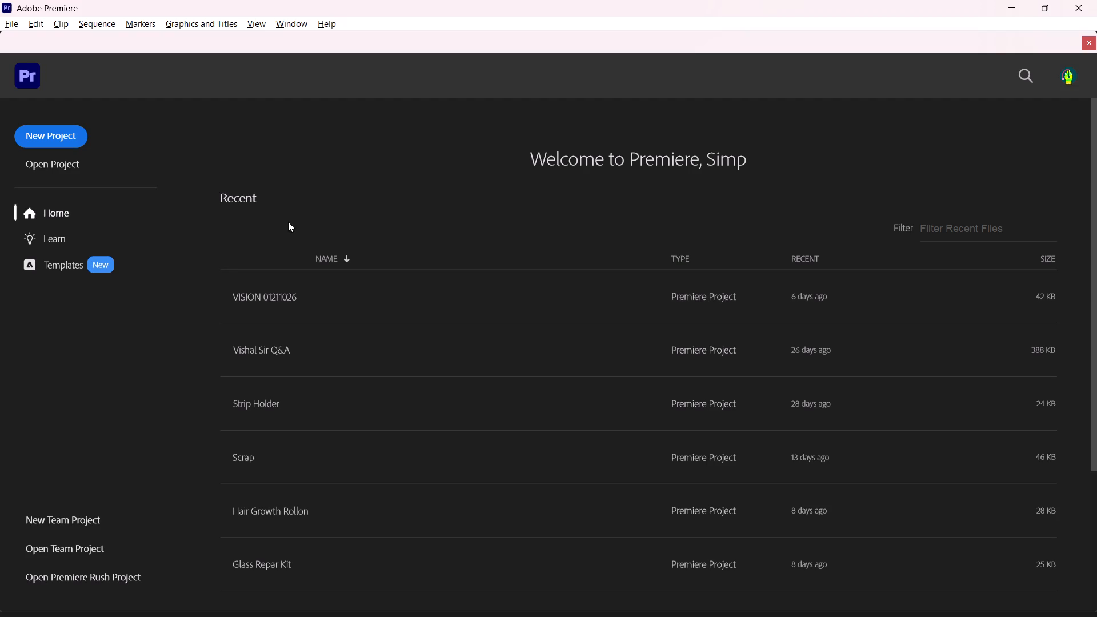
left_click(60, 137)
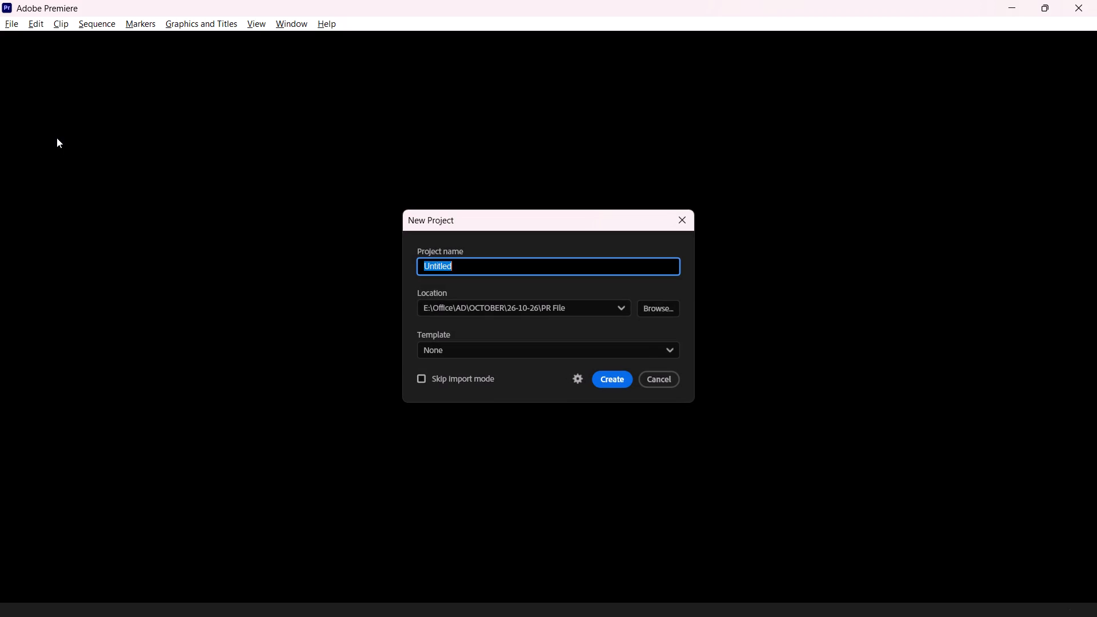
left_click(461, 254)
triple_click(463, 269)
key("BackSpace")
type("Baby Sling Ca")
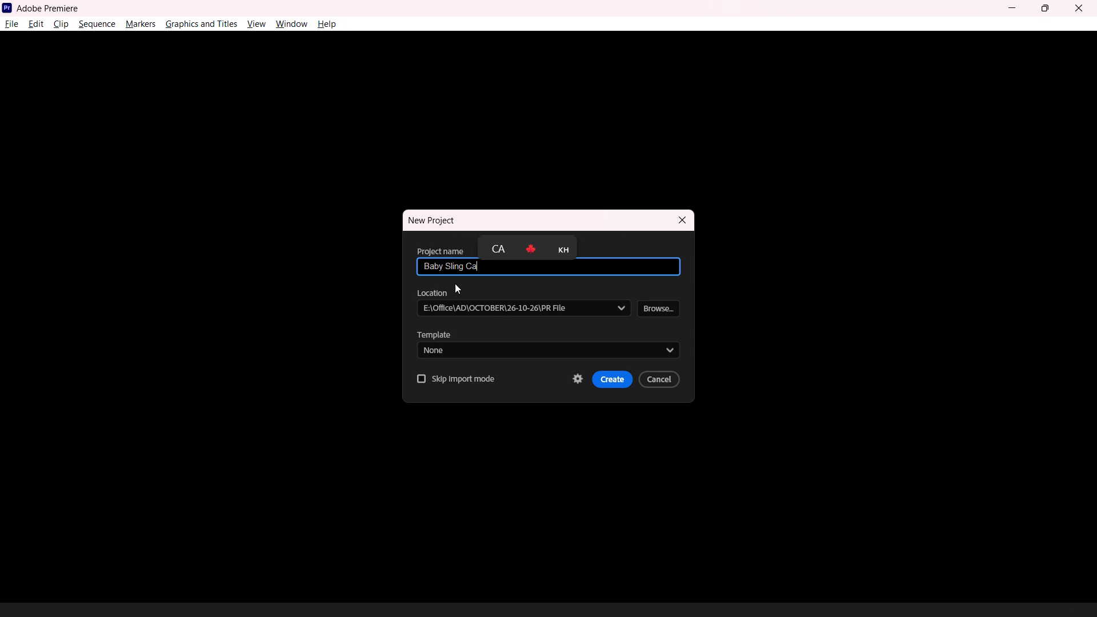
key("BackSpace")
type("arrier")
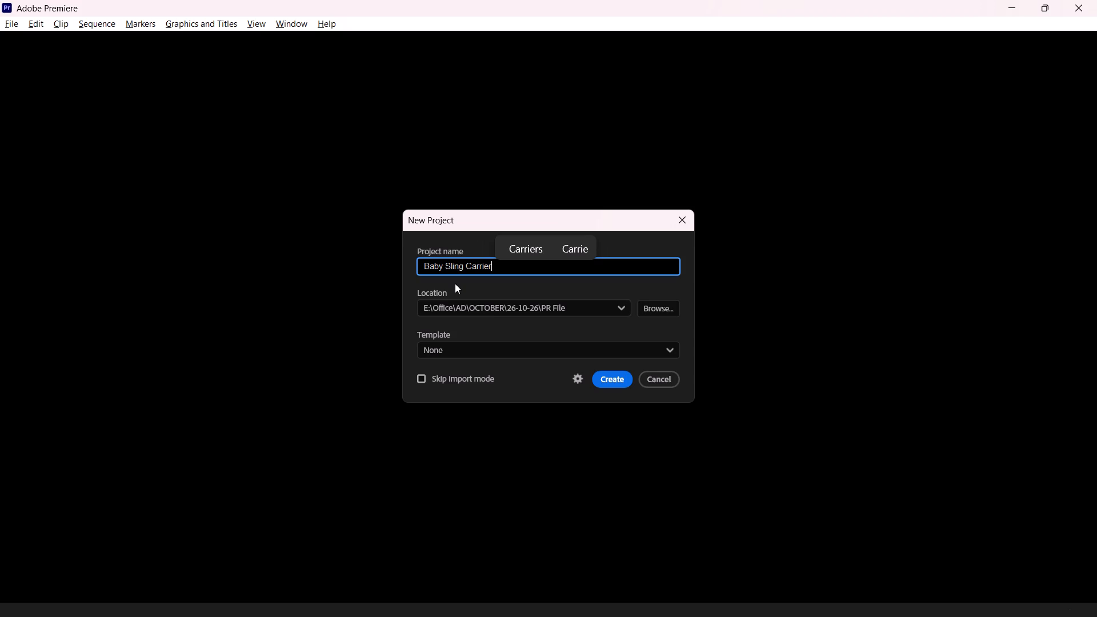
Set the project location to OCTOBER\27-10-26\Baby Sling Carrier\PR FIle and create the project.
left_click(661, 309)
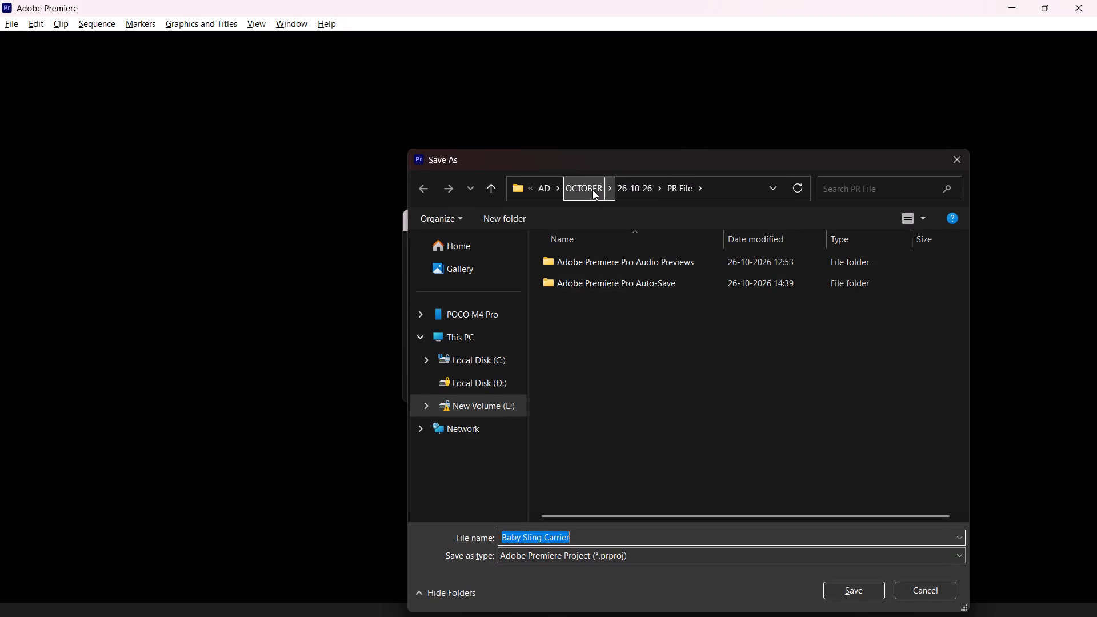
left_click(592, 190)
double_click(599, 335)
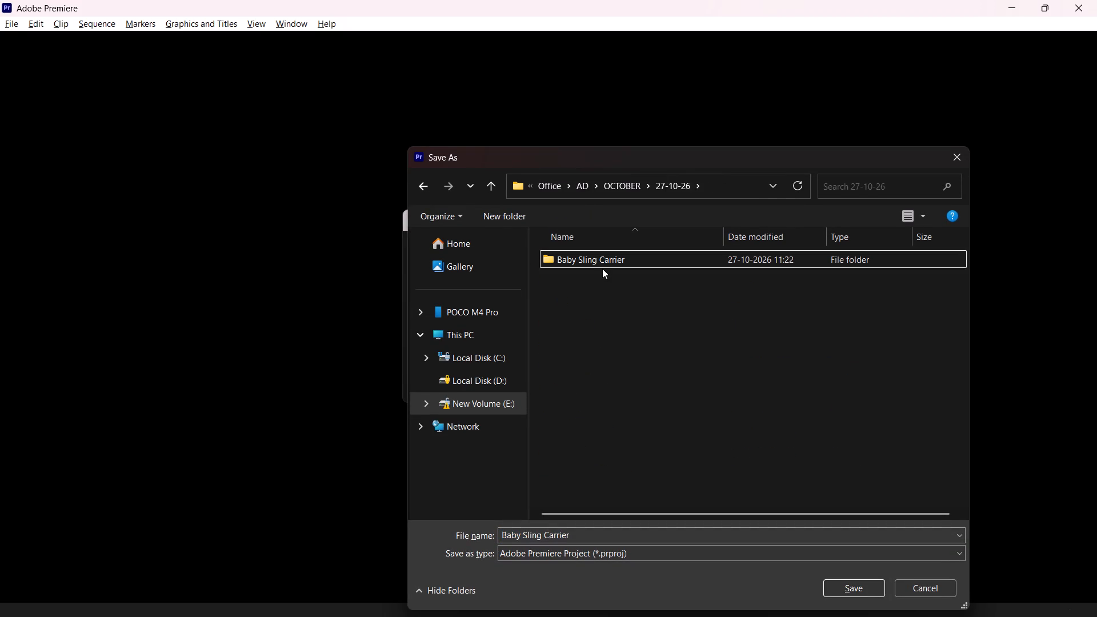
left_click(602, 269)
double_click(604, 256)
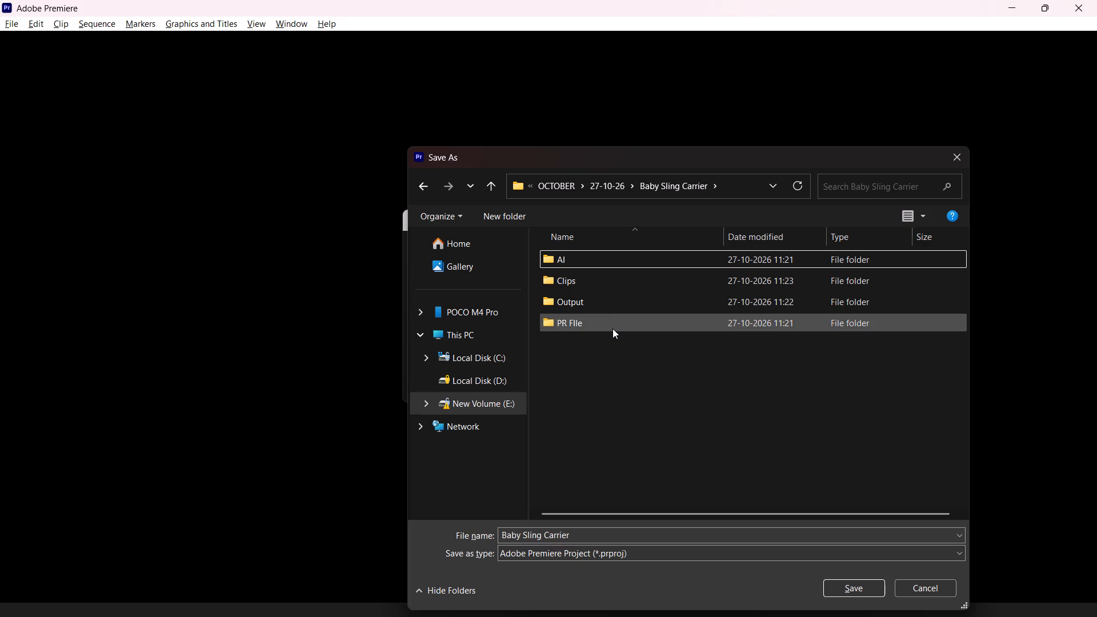
double_click(612, 328)
left_click(849, 590)
left_click(615, 387)
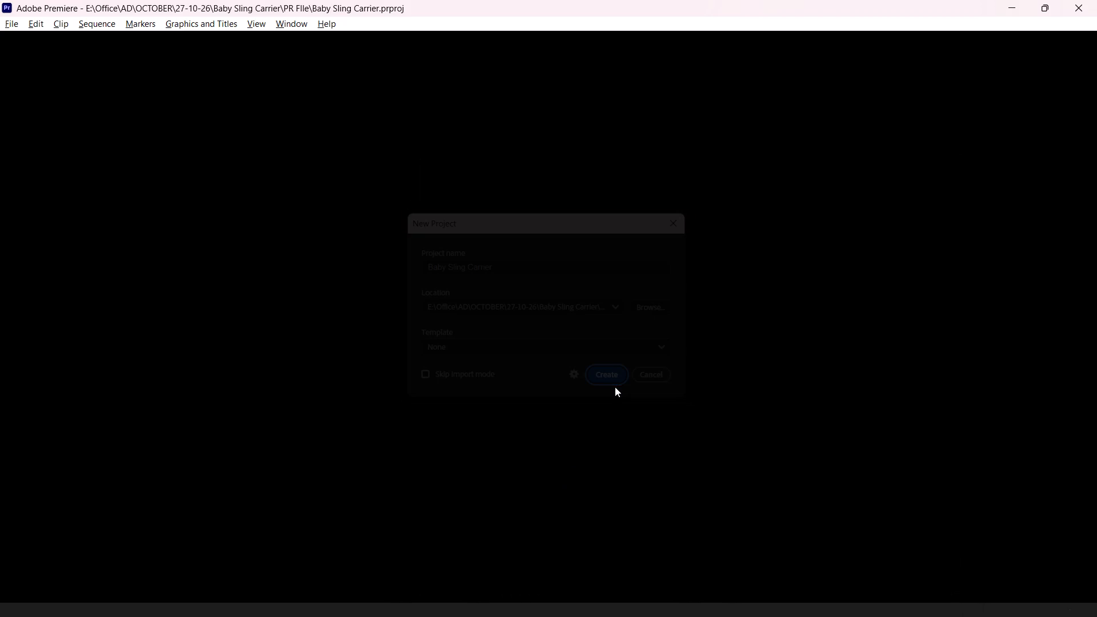
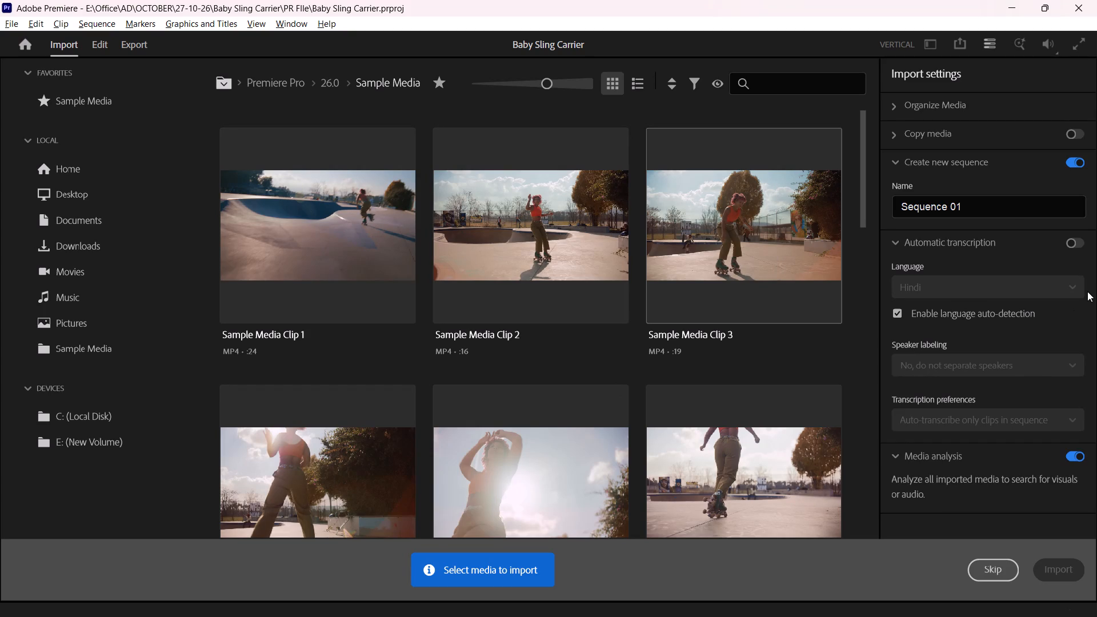
Skip importing sample media and create a bin named Clips in the project.
left_click(983, 562)
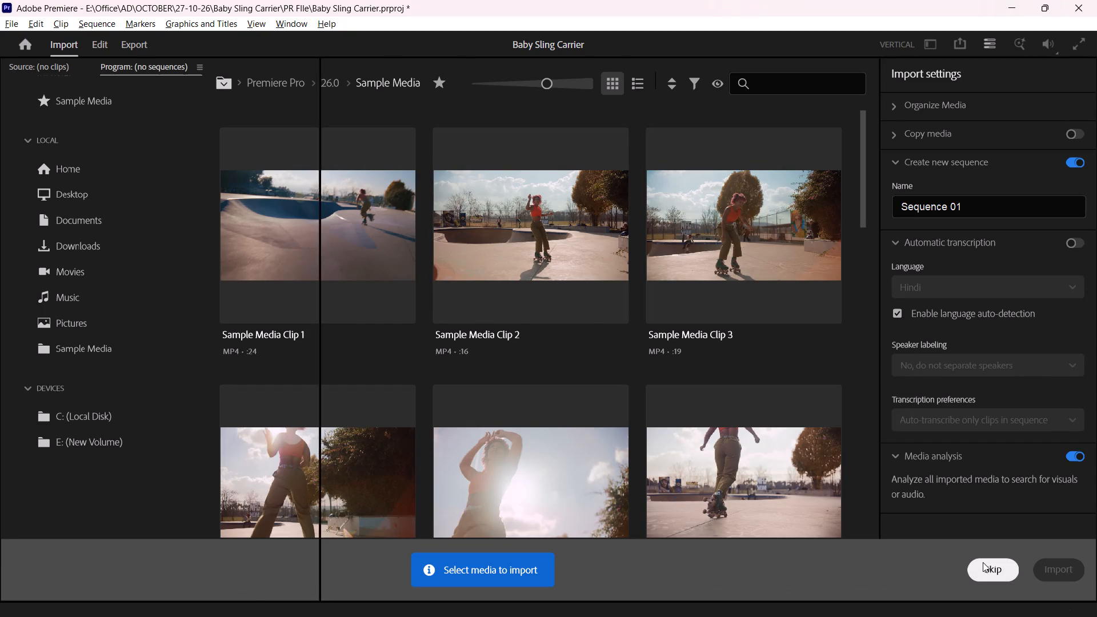
left_click(552, 314)
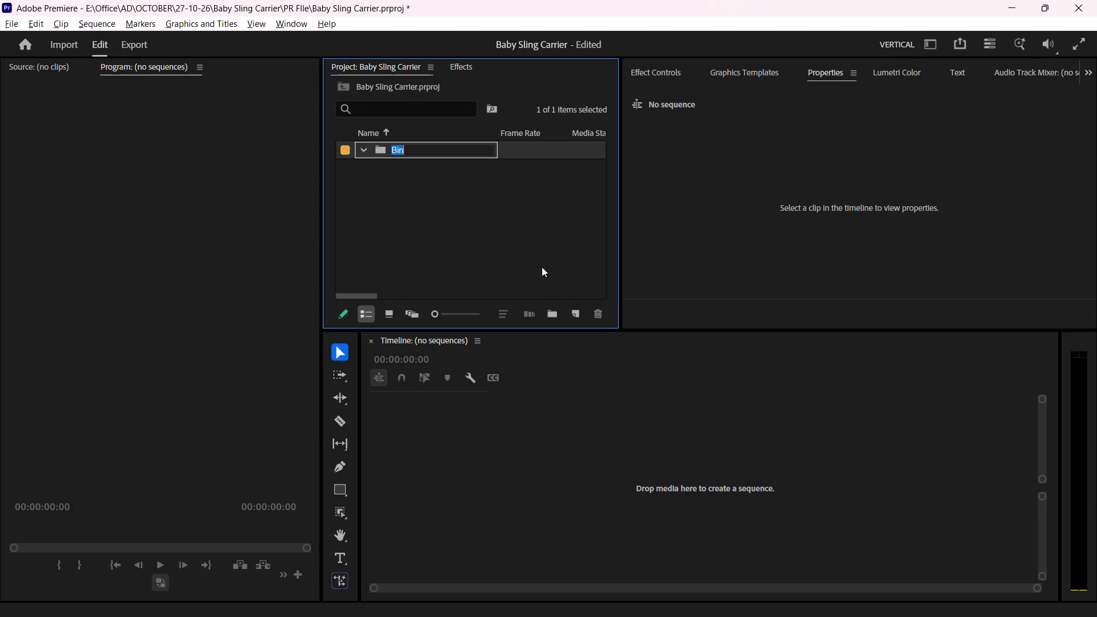
key("BackSpace")
type("Clips")
key("Return")
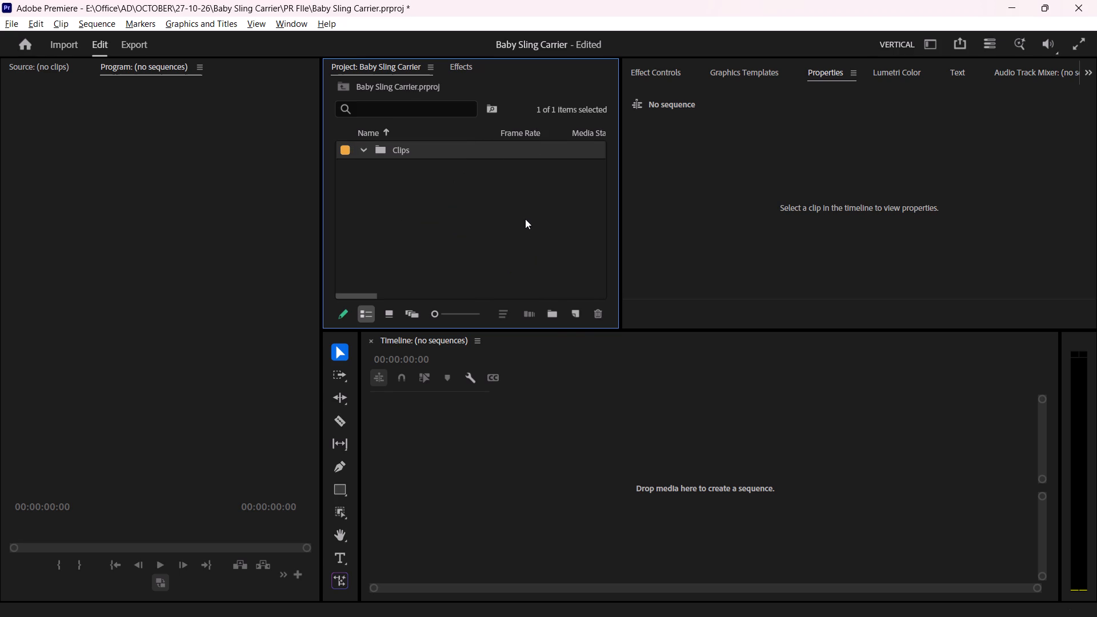
Import 1.mp4 through 5.mp4 from OCTOBER\27-10-26\Baby Sling Carrier\Clips into the project.
left_click(505, 221)
left_click(505, 221)
left_click(505, 224)
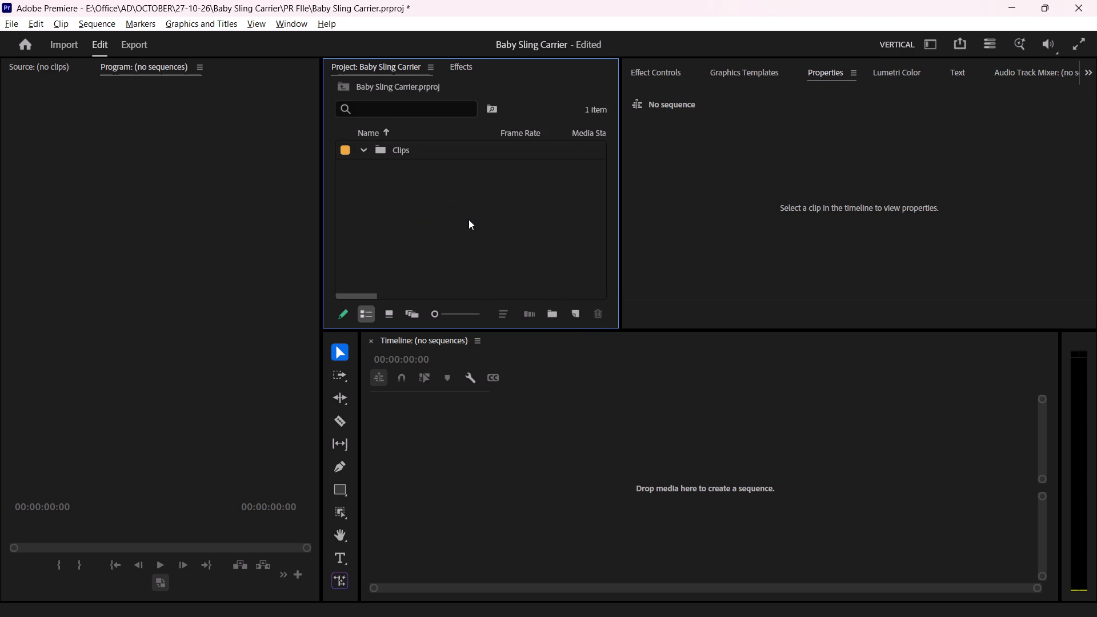
double_click(468, 219)
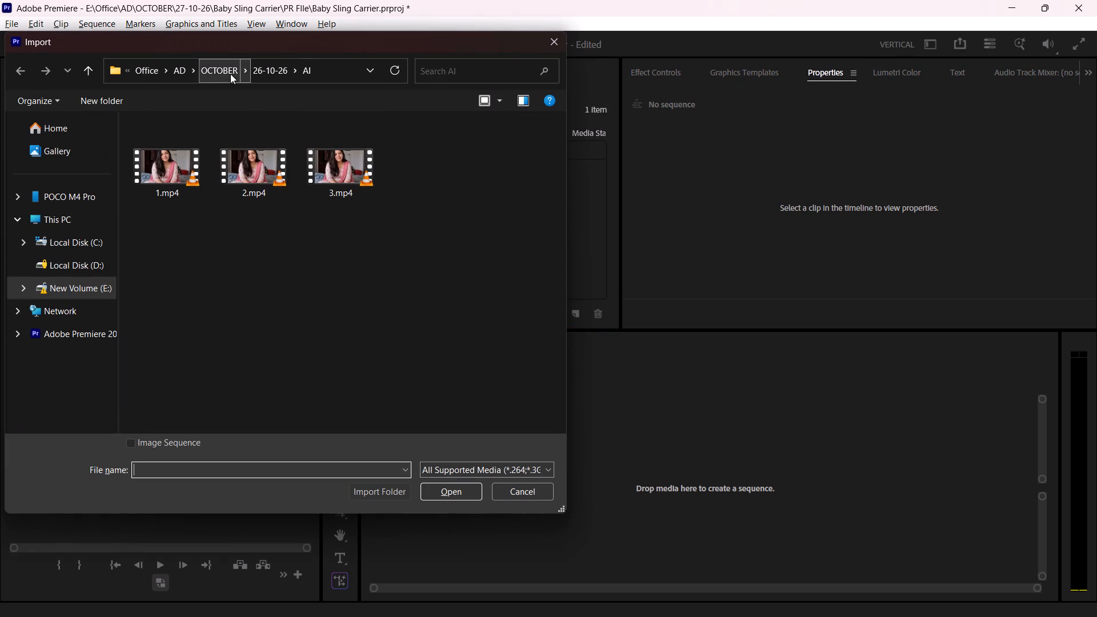
left_click(230, 74)
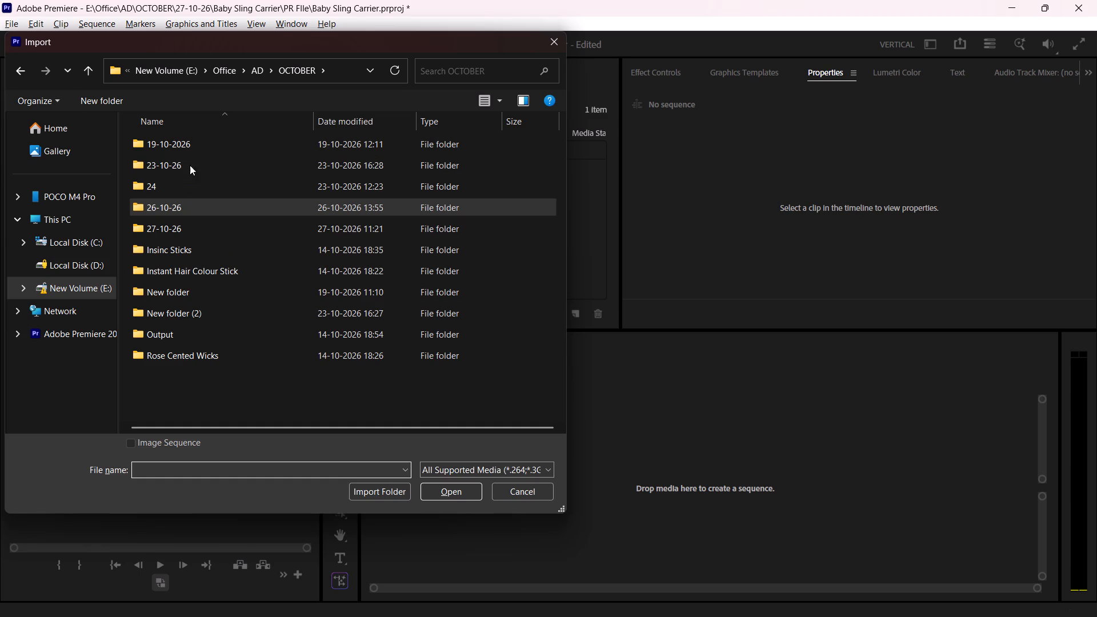
double_click(189, 228)
double_click(201, 143)
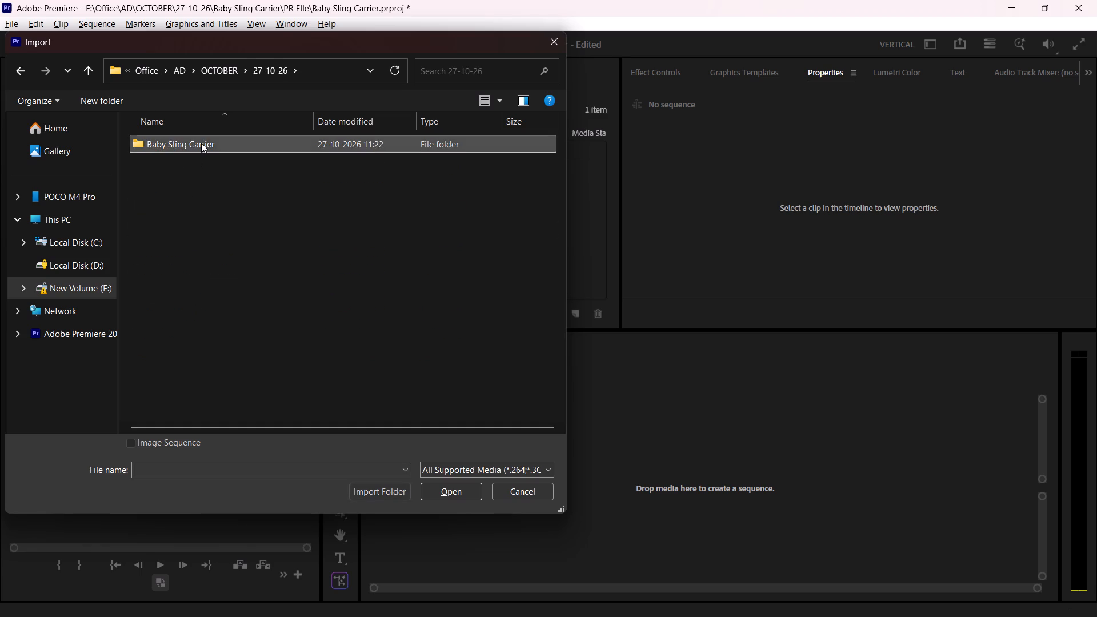
double_click(188, 167)
left_click_drag(522, 261, 243, 193)
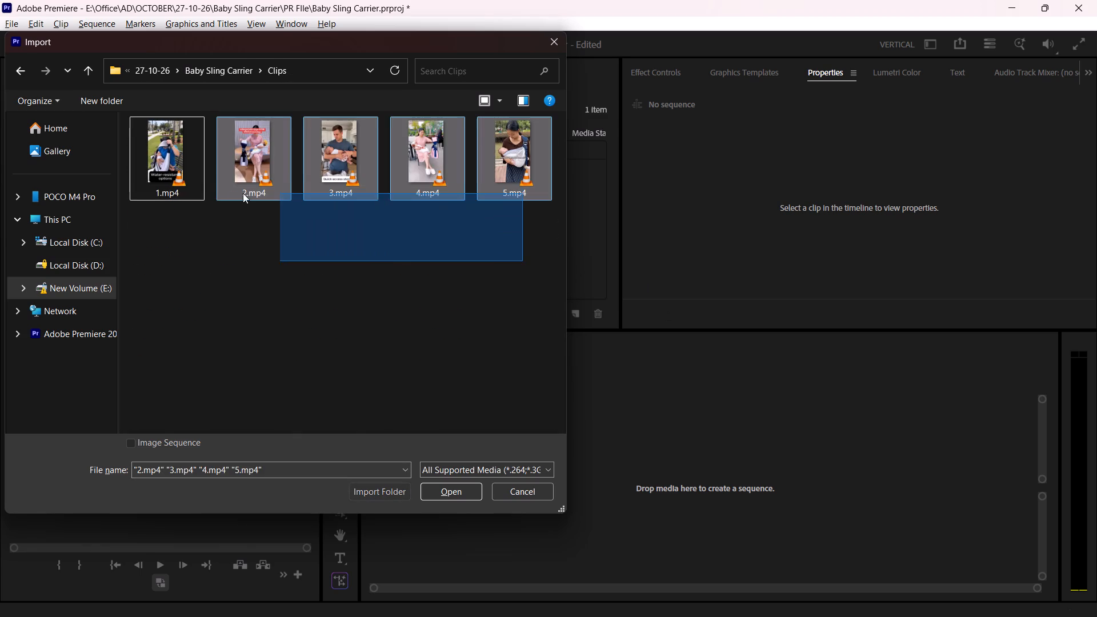
left_click_drag(243, 193, 193, 171)
left_click(448, 490)
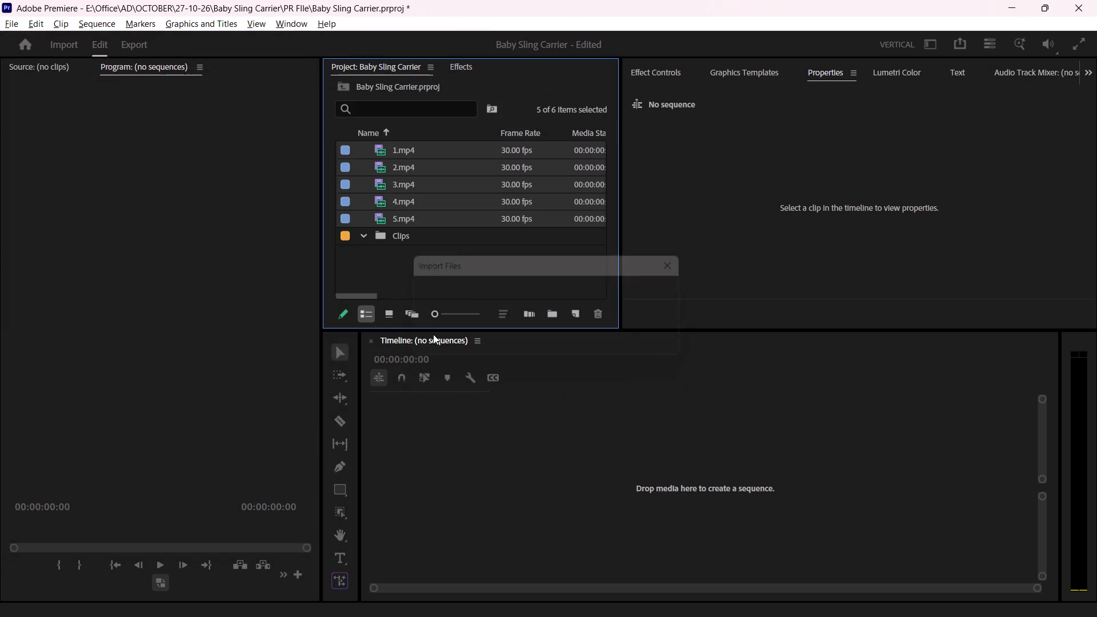
Move the five imported videos into the Clips bin.
left_click_drag(421, 222, 414, 235)
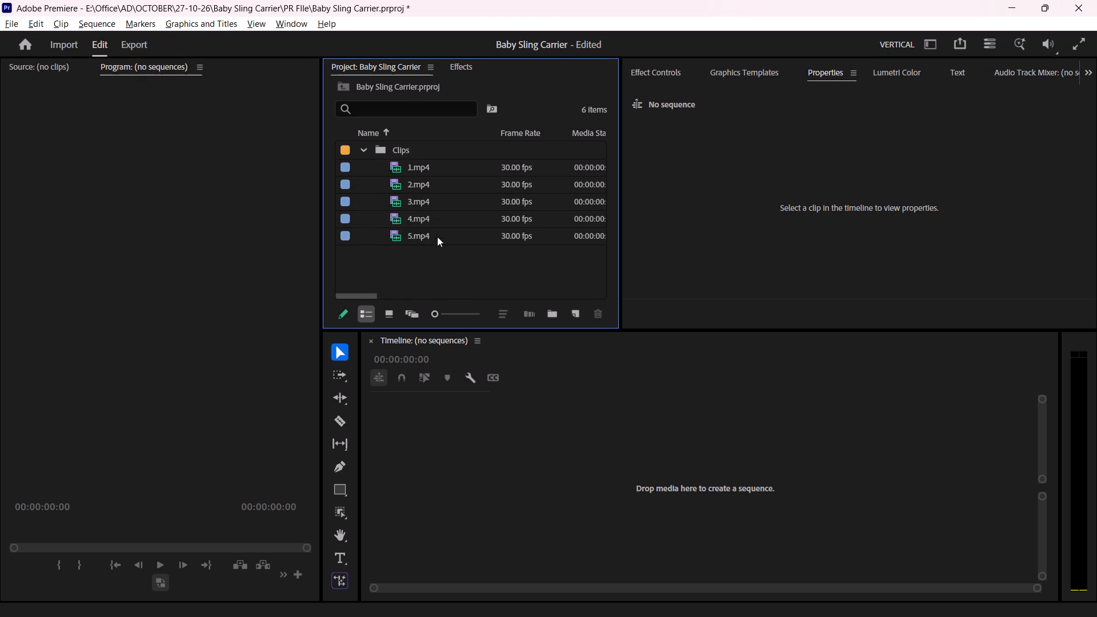
left_click(434, 254)
Create a sequence from 1.mp4 in the empty timeline.
left_click_drag(415, 174, 421, 439)
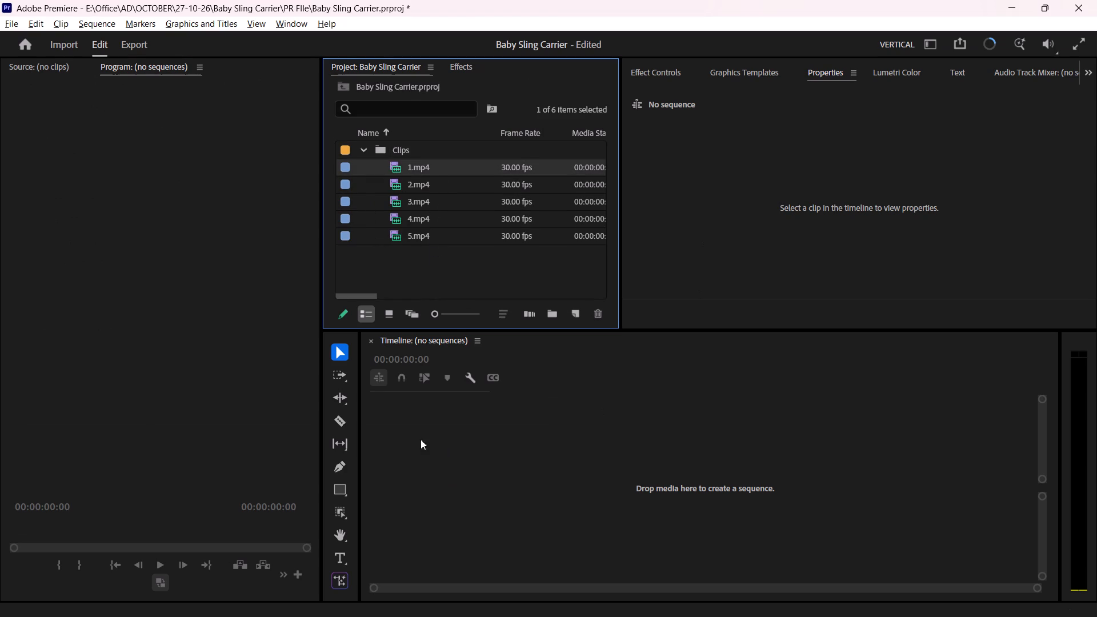
Duplicate the 1.mp4 clip twice along V1 and A1, leaving a short gap between the three copies.
scroll(604, 487, "down", 5, "alt")
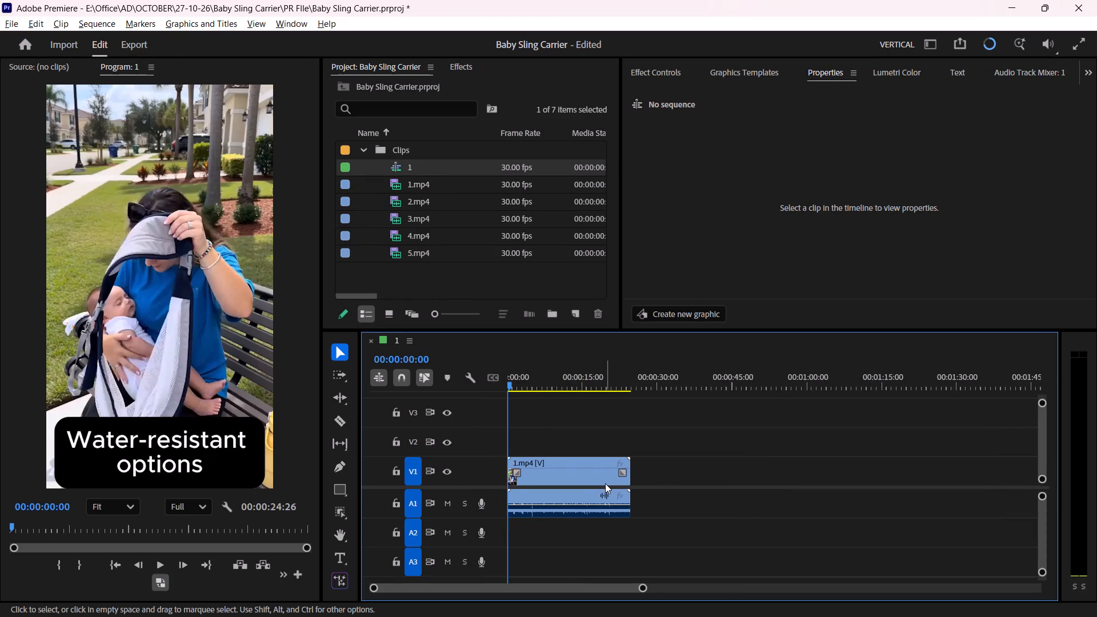
scroll(605, 483, "down", 5, "alt")
left_click(537, 474)
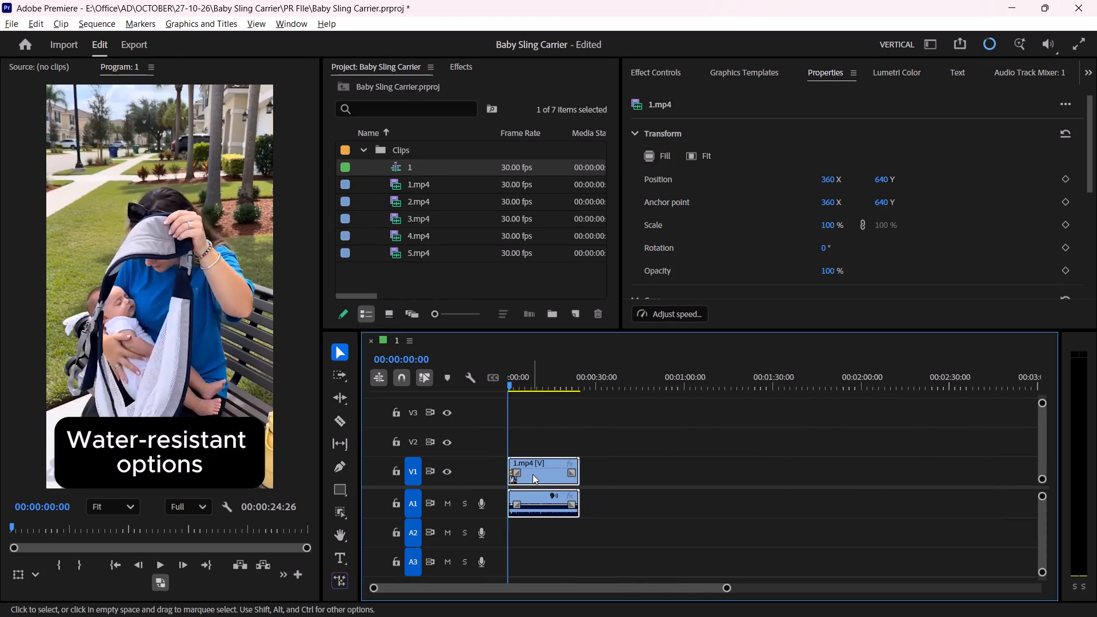
left_click_drag(533, 474, 610, 474, "alt")
left_click(611, 435)
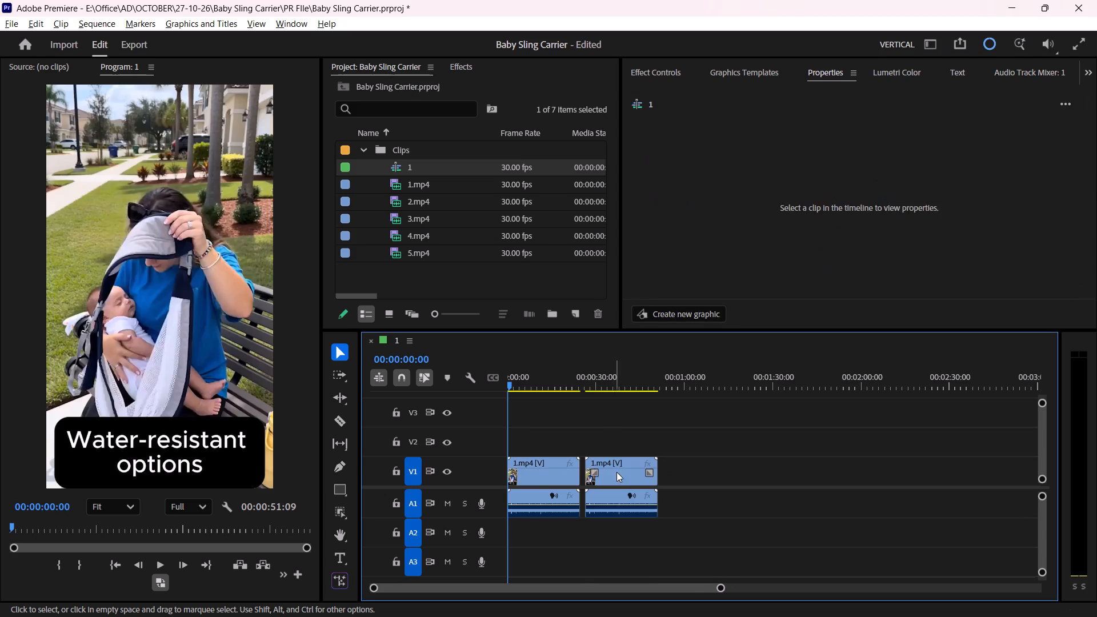
left_click(616, 474)
left_click_drag(614, 476, 693, 467, "alt")
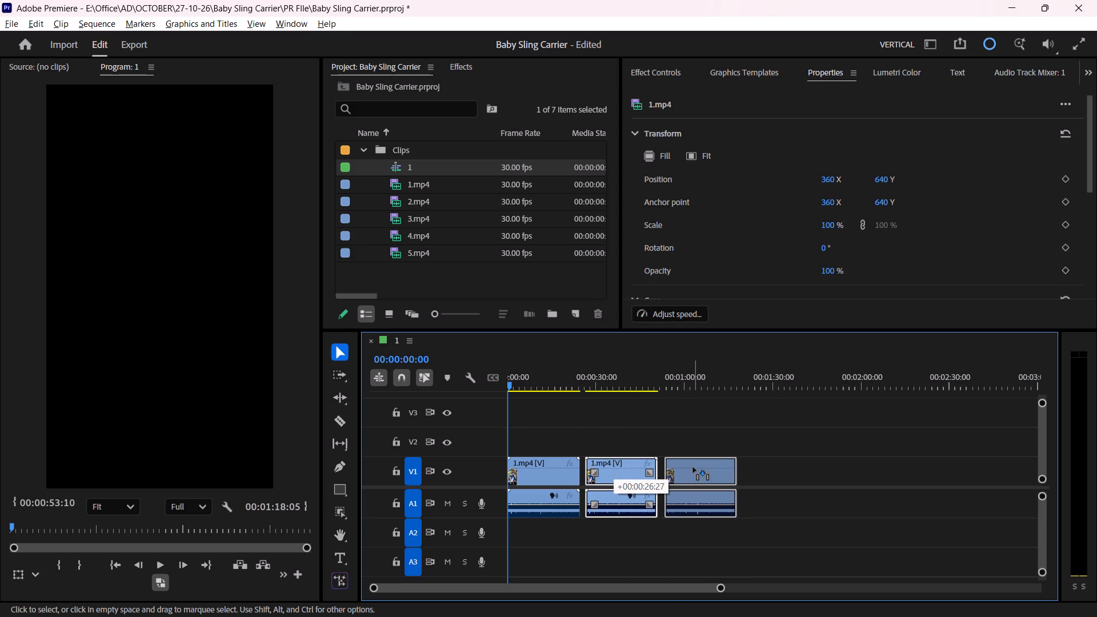
left_click_drag(693, 467, 691, 467, "alt")
left_click(699, 441)
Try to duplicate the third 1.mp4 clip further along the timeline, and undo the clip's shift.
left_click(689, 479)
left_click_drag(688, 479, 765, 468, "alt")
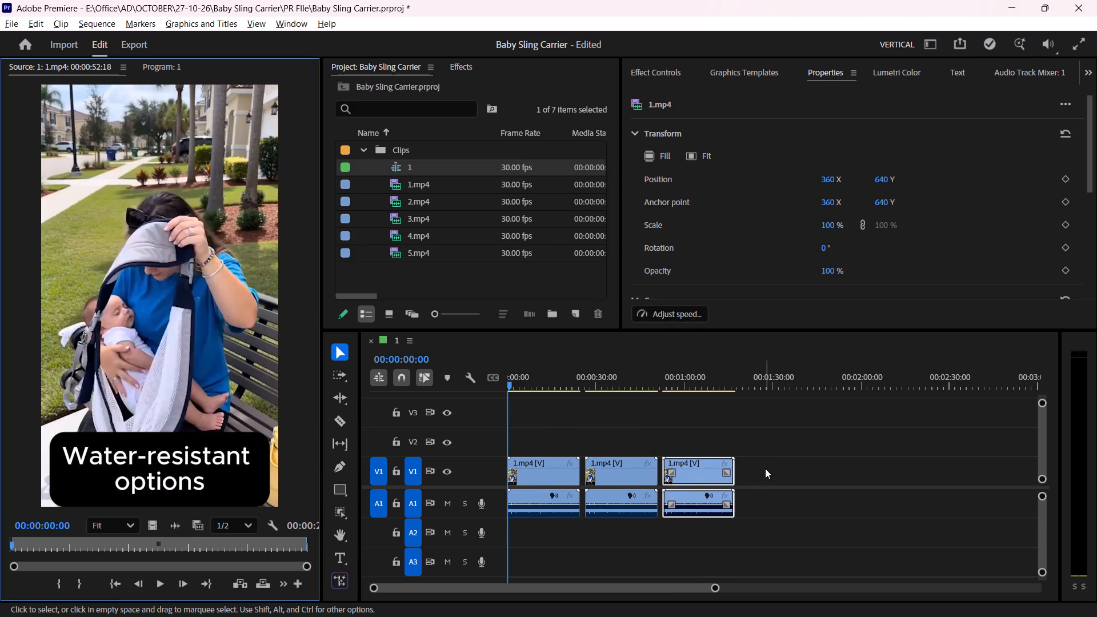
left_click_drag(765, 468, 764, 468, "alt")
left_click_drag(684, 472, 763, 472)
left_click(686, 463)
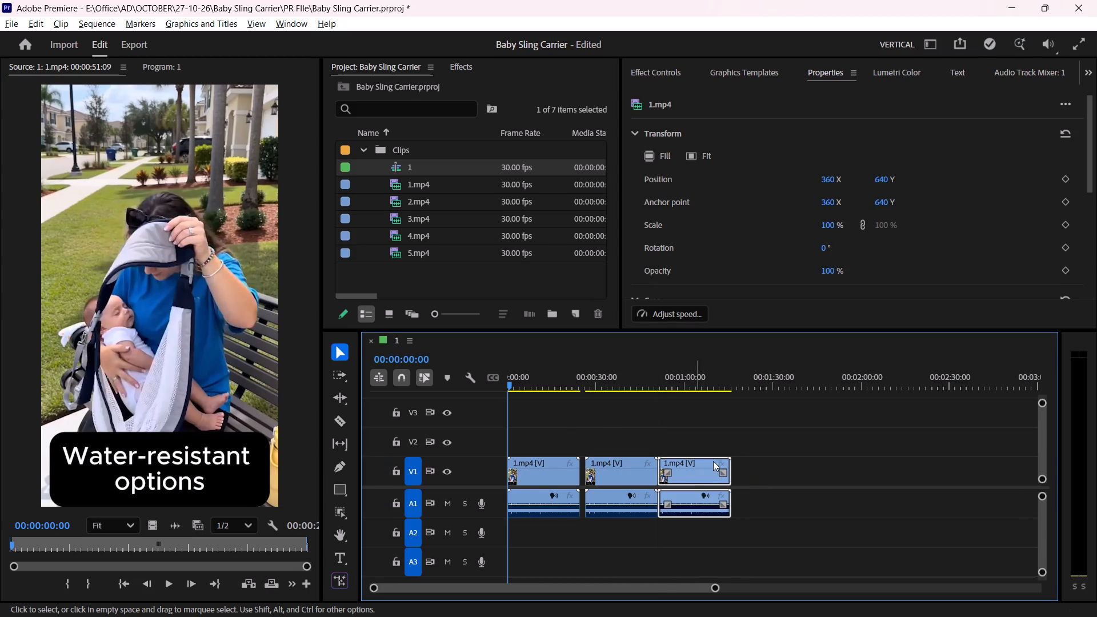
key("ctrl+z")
Duplicate the third 1.mp4 clip two more times along V1 and A1 with short gaps, making five copies in total.
left_click(767, 450)
left_click(697, 480)
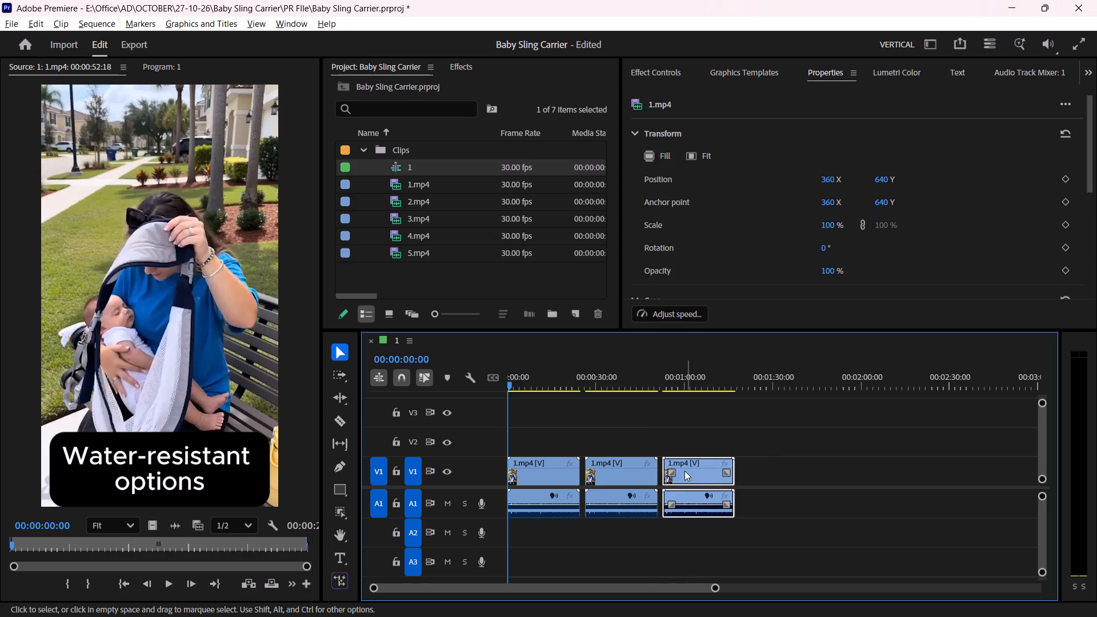
left_click_drag(684, 471, 760, 470, "alt")
left_click(758, 415)
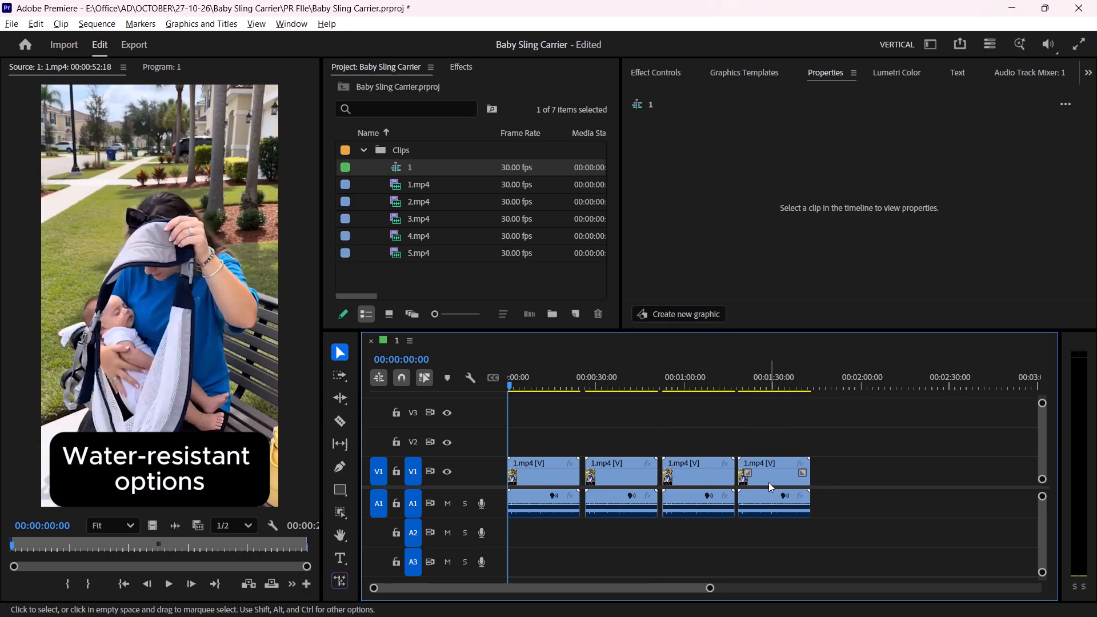
left_click(768, 482)
left_click_drag(766, 476, 842, 457, "alt")
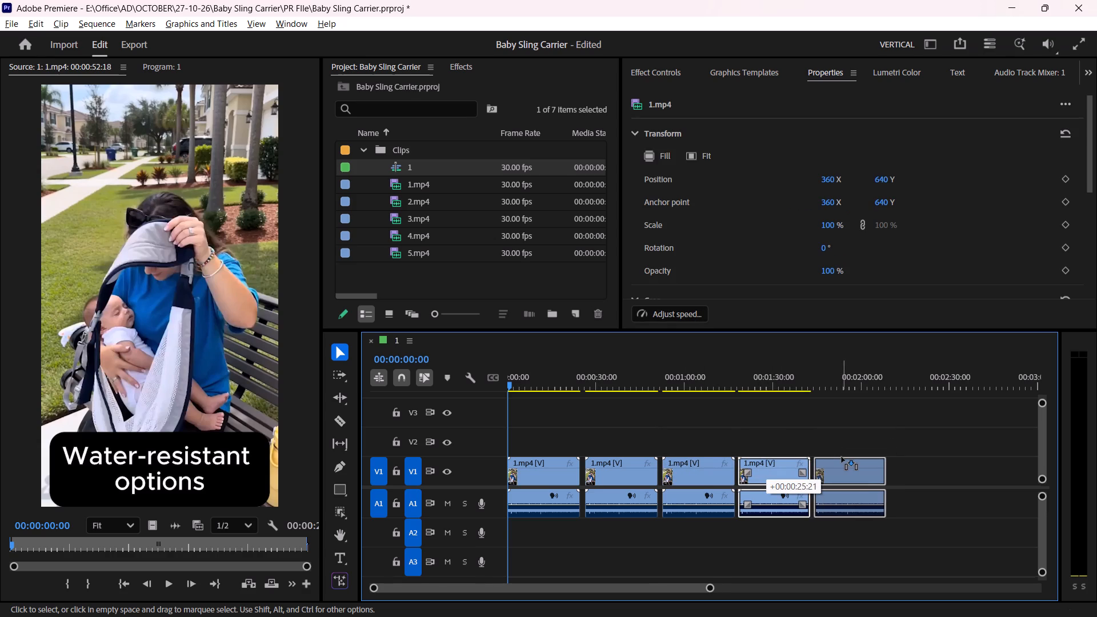
left_click_drag(842, 457, 843, 457, "alt")
left_click(836, 445)
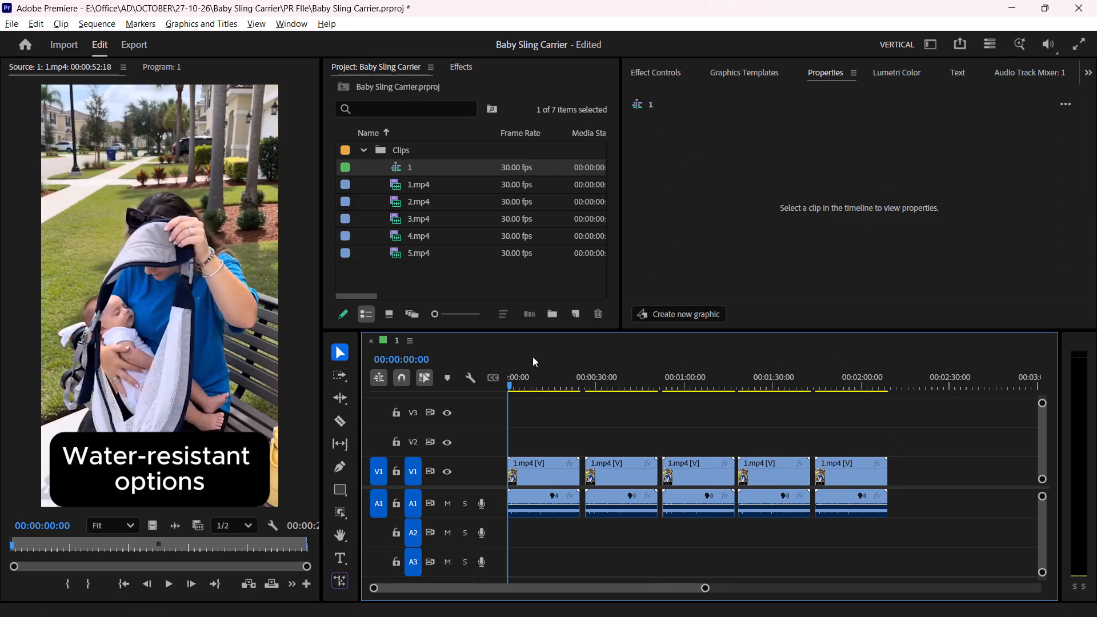
Mark the first 1.mp4 clip with an in point at 00:00:00:00 and an out point at 00:00:24:26.
left_click(580, 384, "shift")
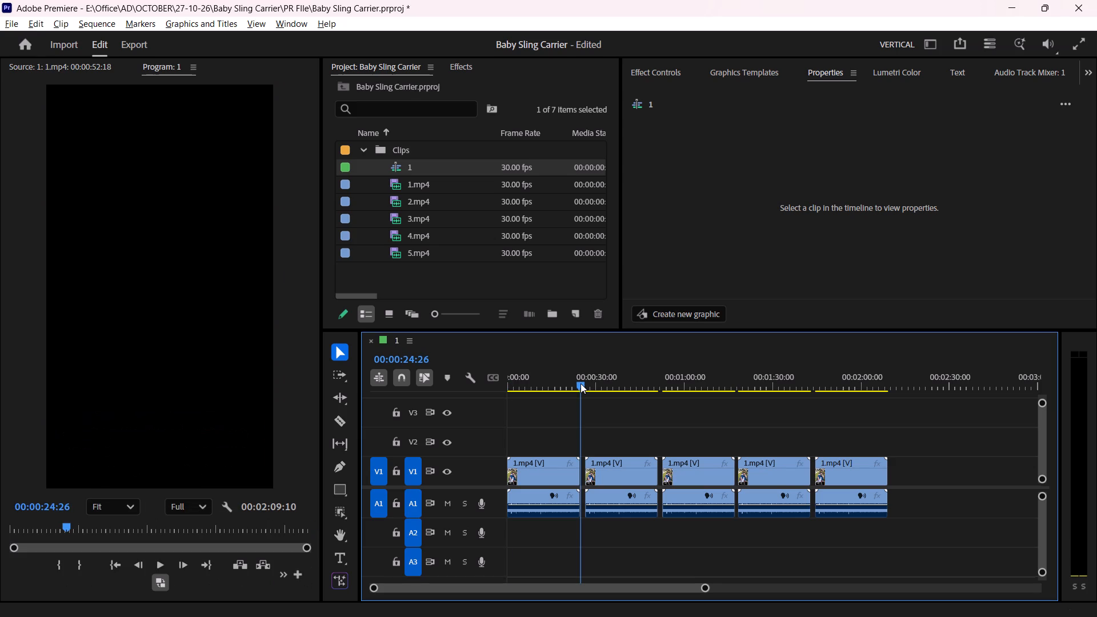
key("o")
left_click_drag(535, 386, 466, 387, "shift")
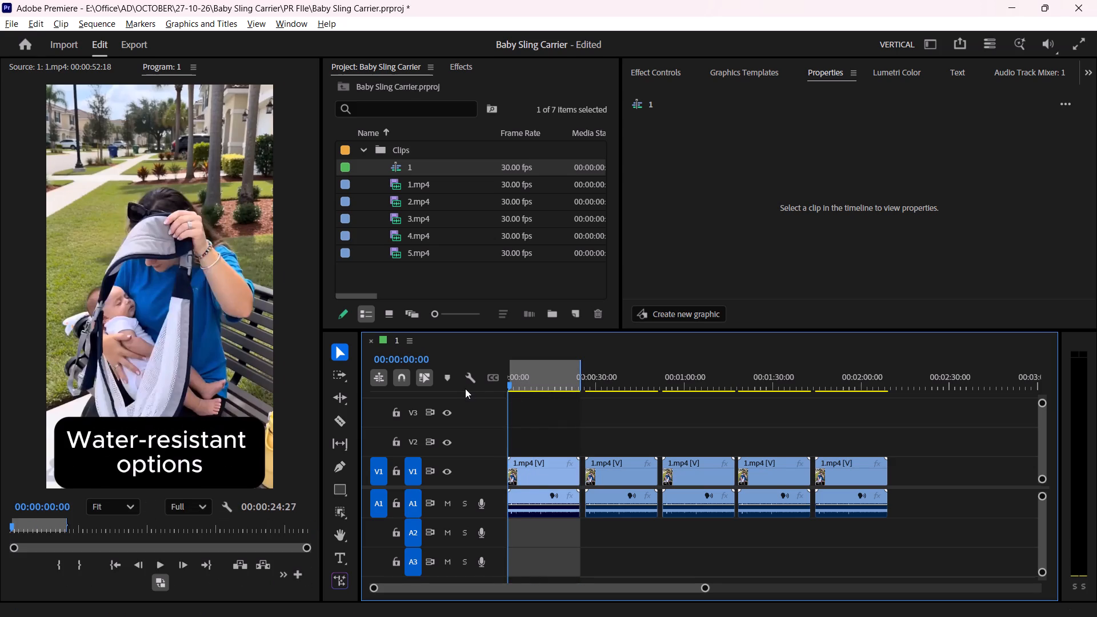
key("i")
Open the ITR Tool extension and find its iteration options.
left_click(1085, 70)
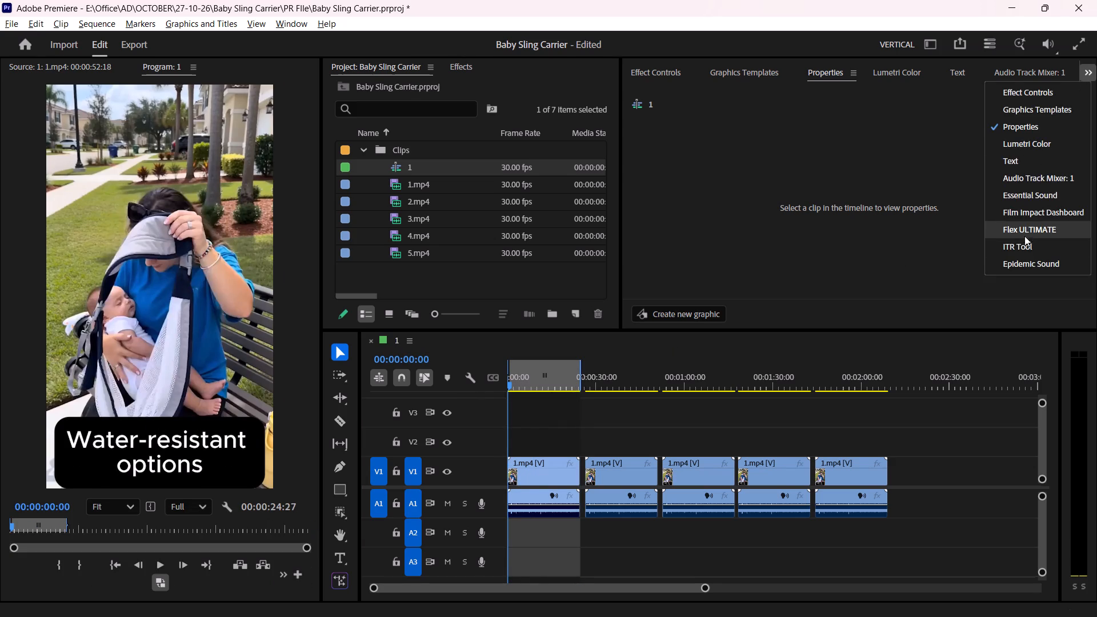
left_click(1024, 242)
scroll(888, 267, "down", 3)
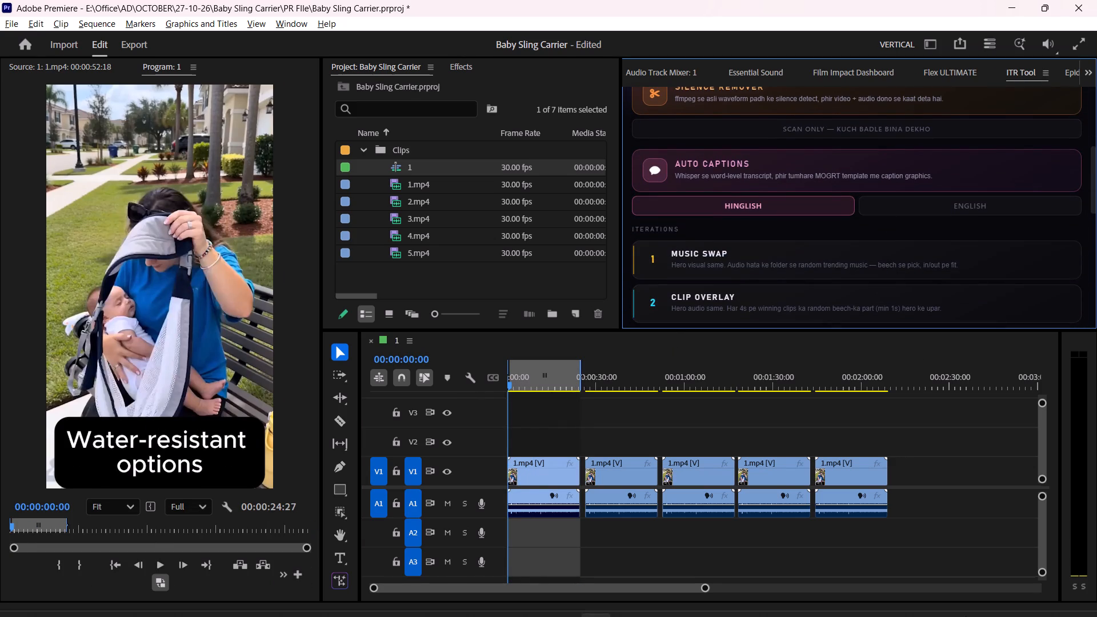
Raise the display brightness to maximum in the Windows system settings and return to Premiere.
left_click(987, 602)
left_click(1006, 608)
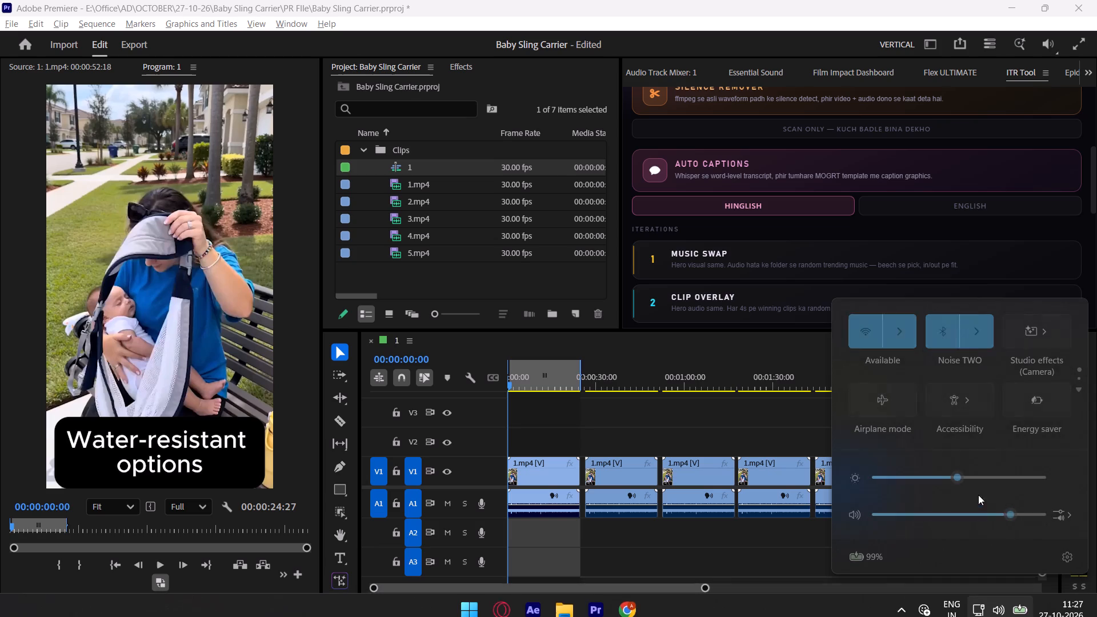
left_click_drag(980, 479, 1096, 474)
left_click(699, 426)
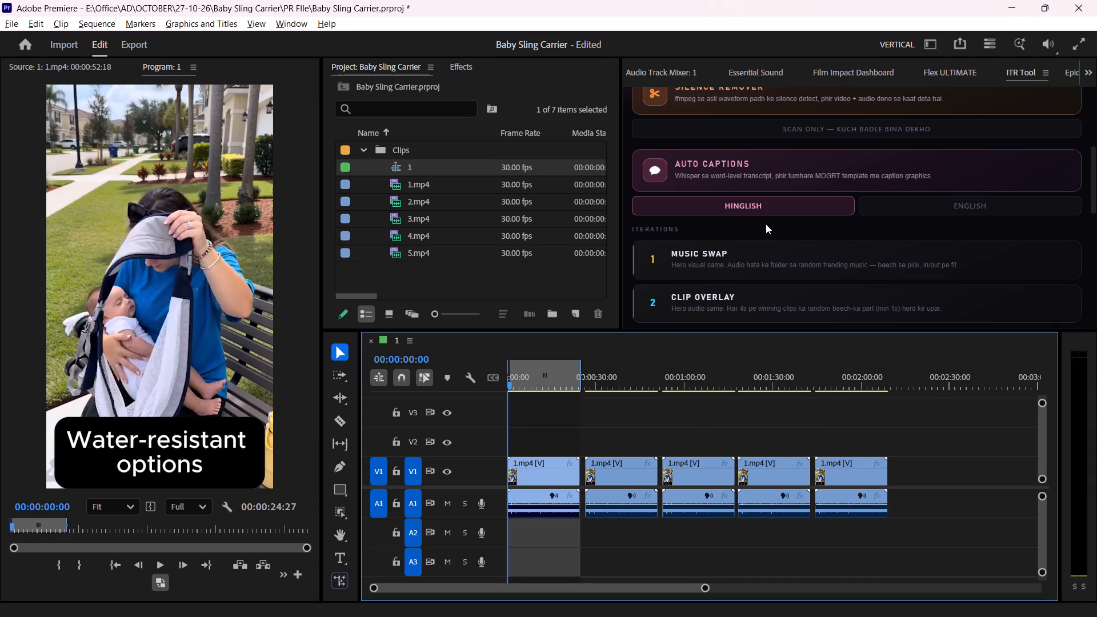
Run the Music Swap iteration on the marked first clip, preview its track, and rerun it for another random track.
scroll(766, 224, "down", 1)
left_click(727, 201)
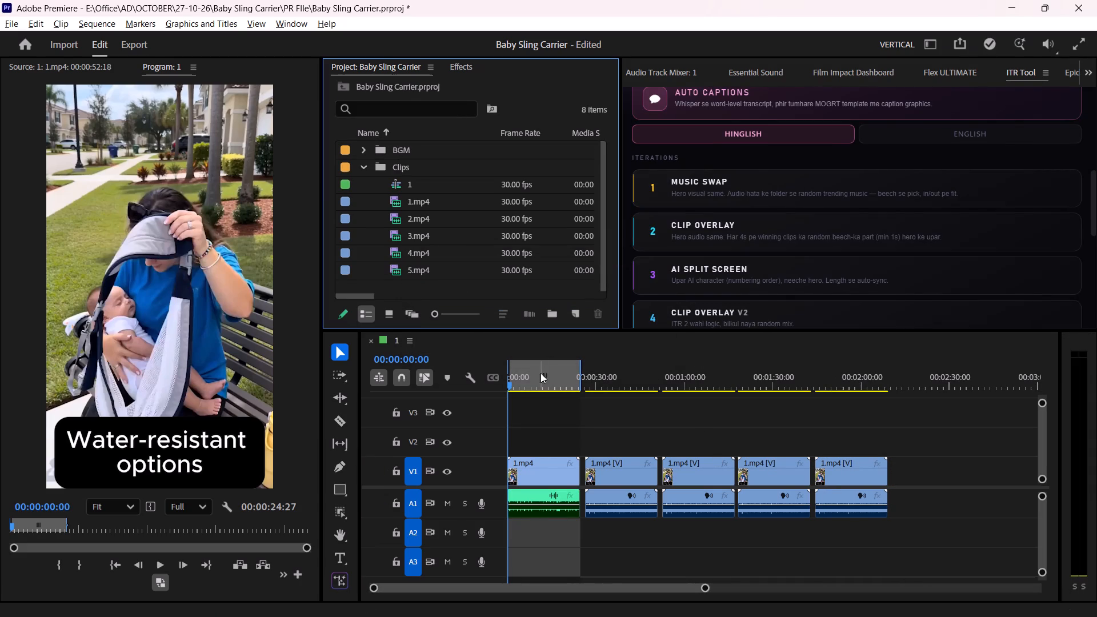
key("space")
left_click(763, 199)
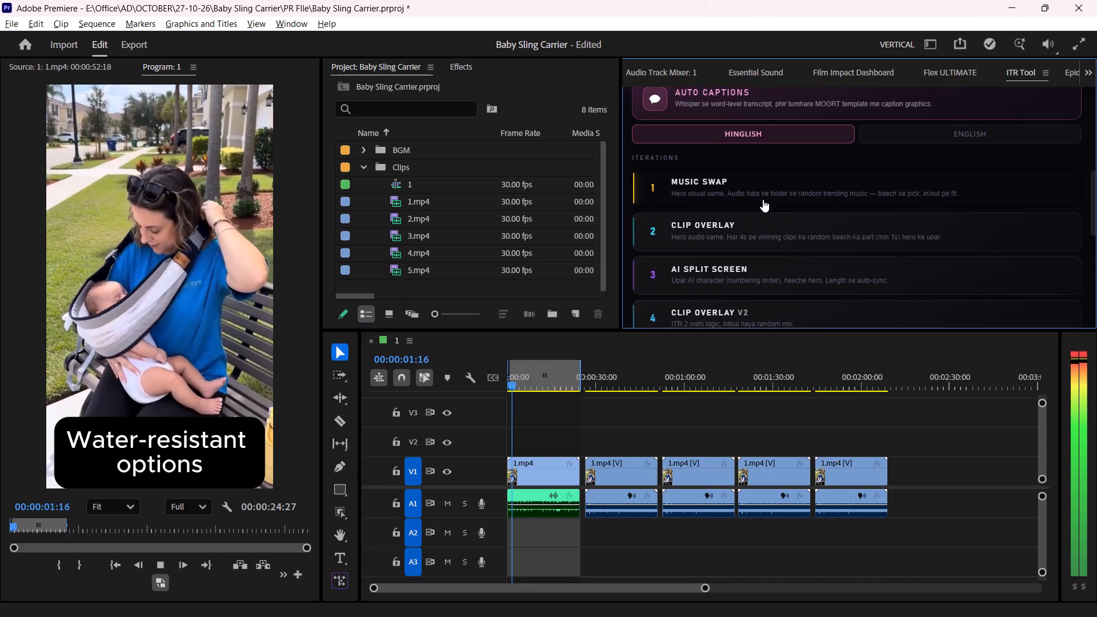
key("space")
Play back the first clip with its swapped music and the start of the second 1.mp4 copy for comparison.
left_click(514, 380)
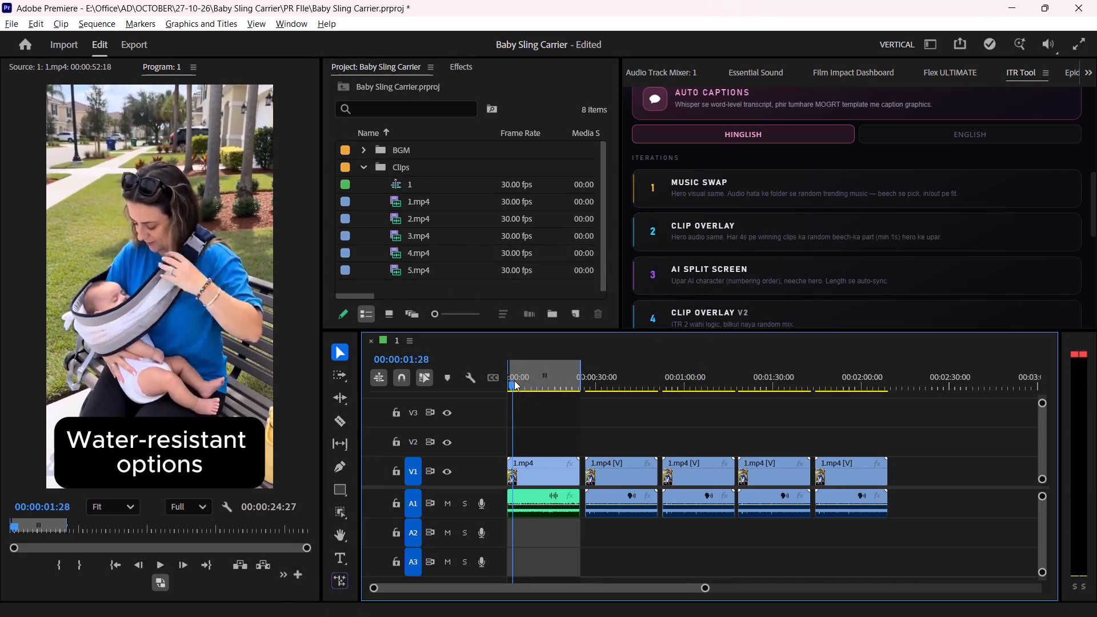
key("space")
left_click(613, 418)
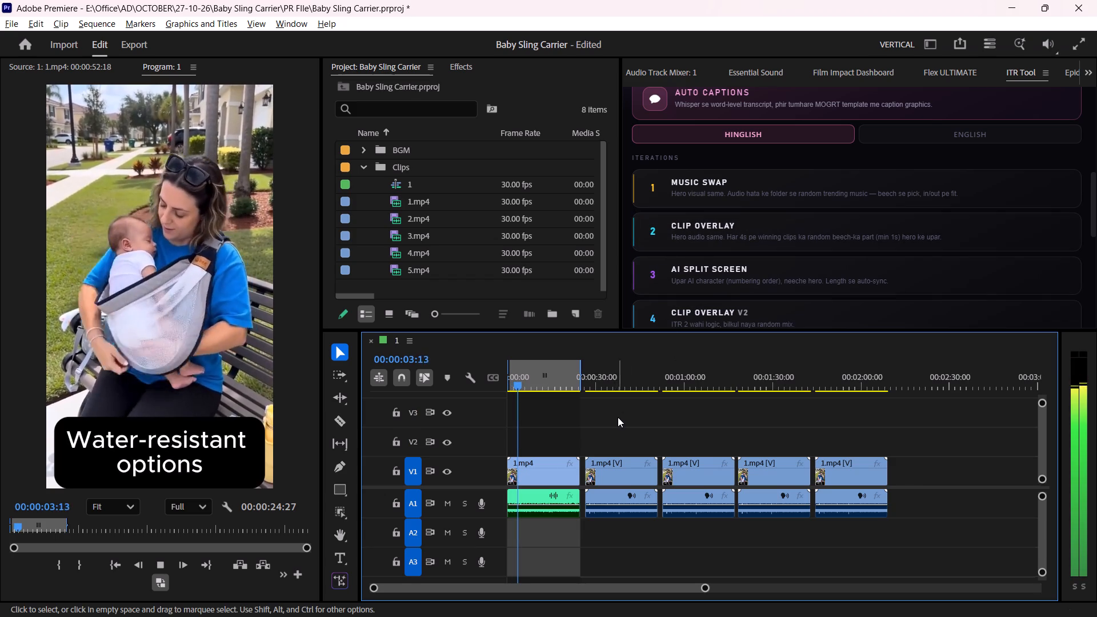
scroll(598, 427, "up", 2, "alt")
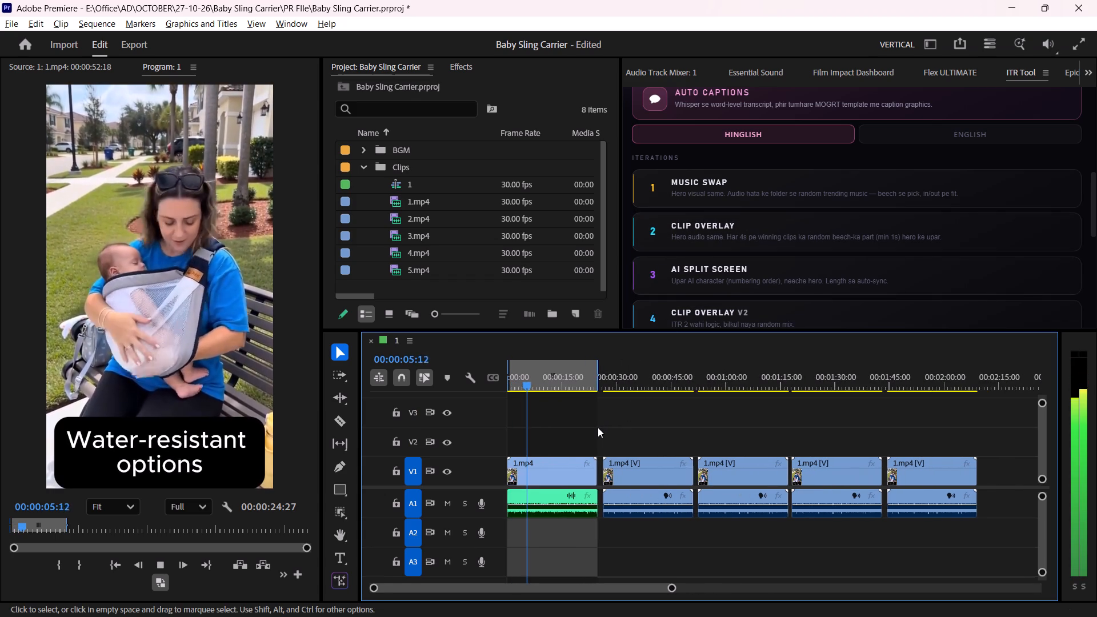
scroll(598, 427, "up", 2)
left_click_drag(626, 376, 611, 376, "shift")
key("space")
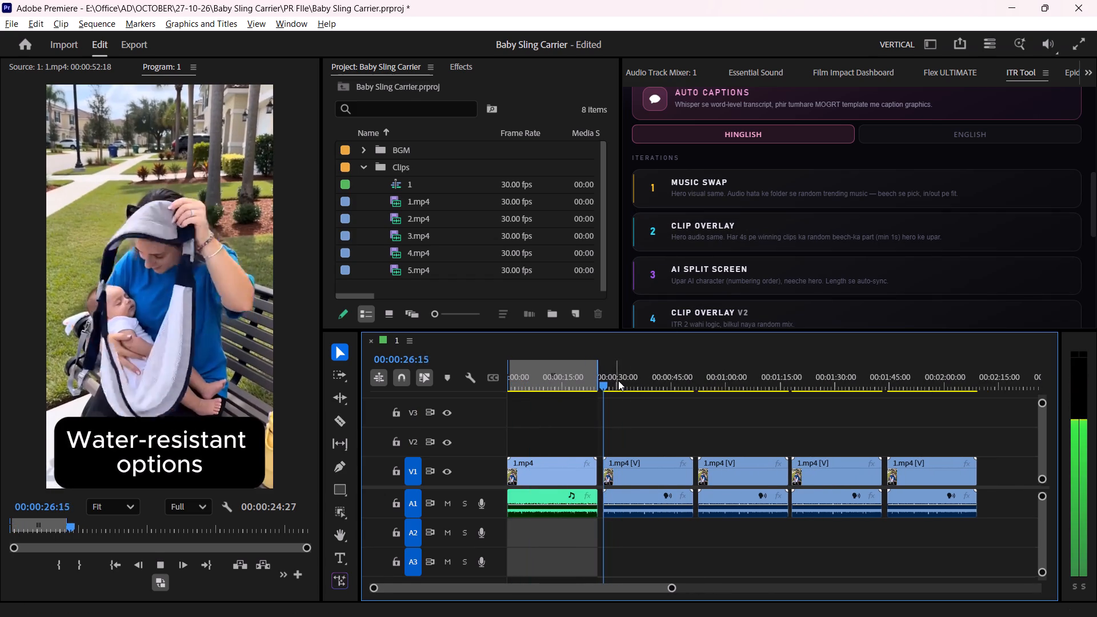
scroll(626, 421, "up", 3, "alt")
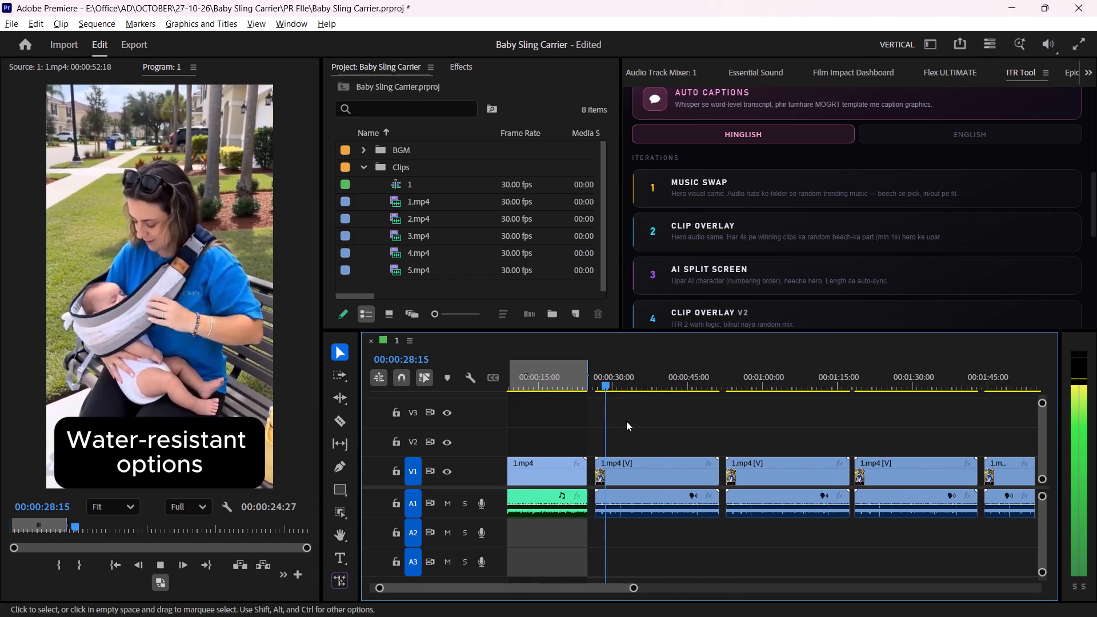
key("space")
Preview 5.mp4 in the source viewer and mark its out point at about 00:00:05:13.
left_click_drag(607, 384, 598, 383)
double_click(449, 217)
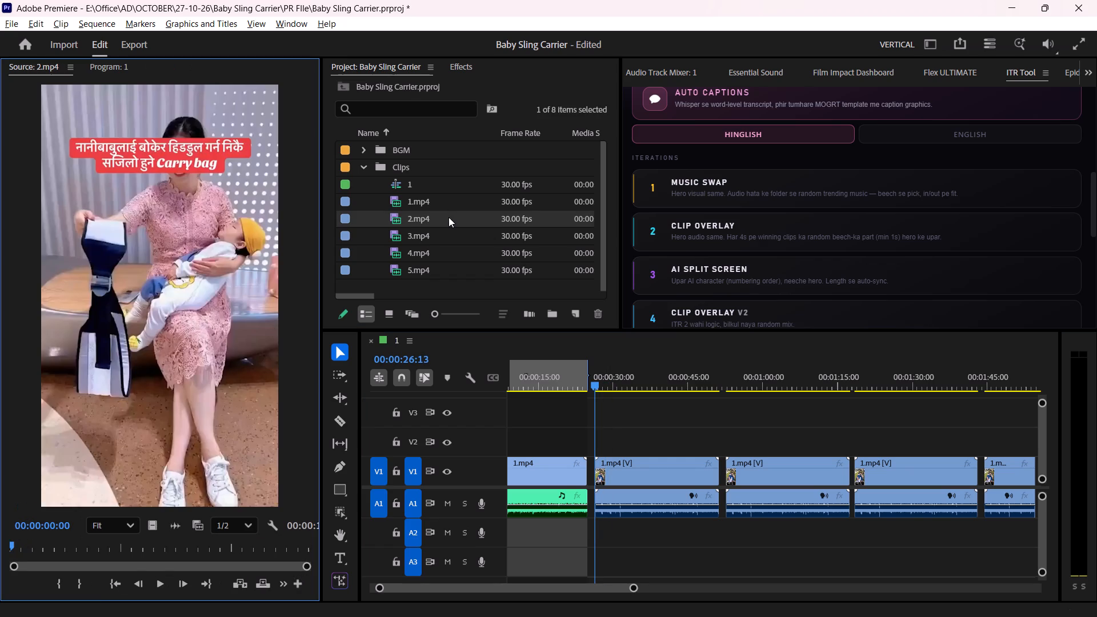
double_click(422, 274)
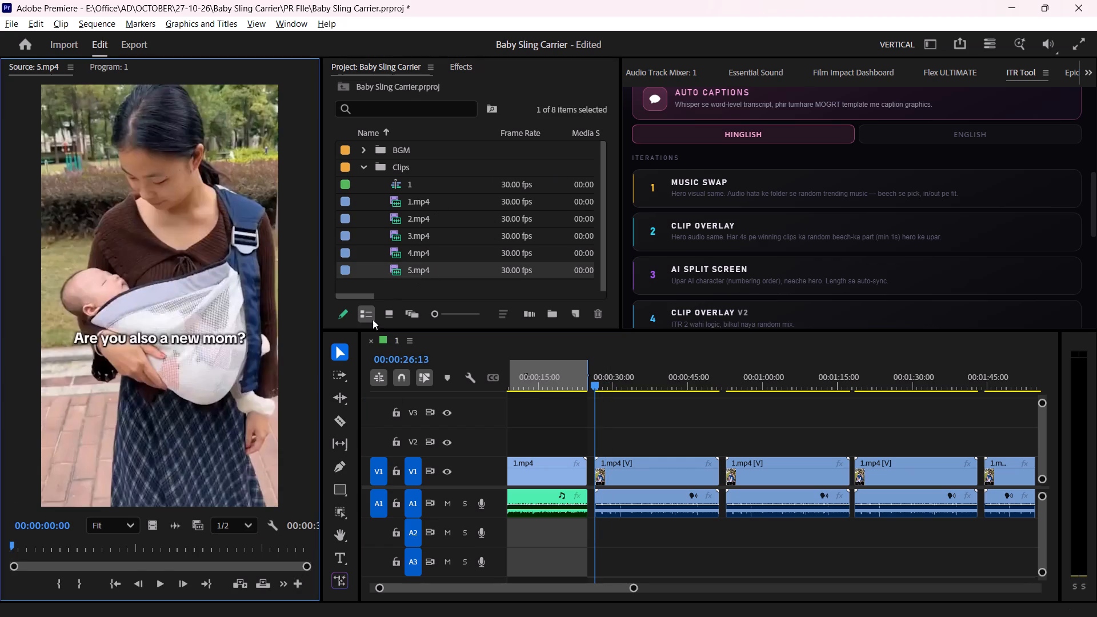
key("space")
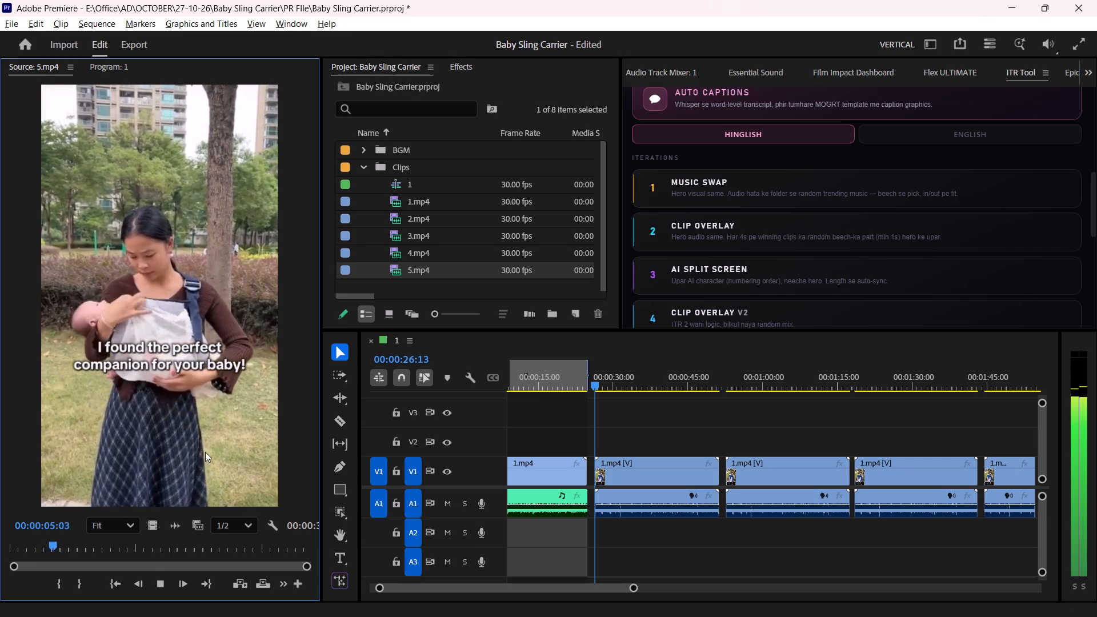
key("space")
left_click(78, 583)
Place the marked opening of 5.mp4 on V2, aligned with the start of the second 1.mp4 copy.
left_click_drag(121, 391, 557, 400)
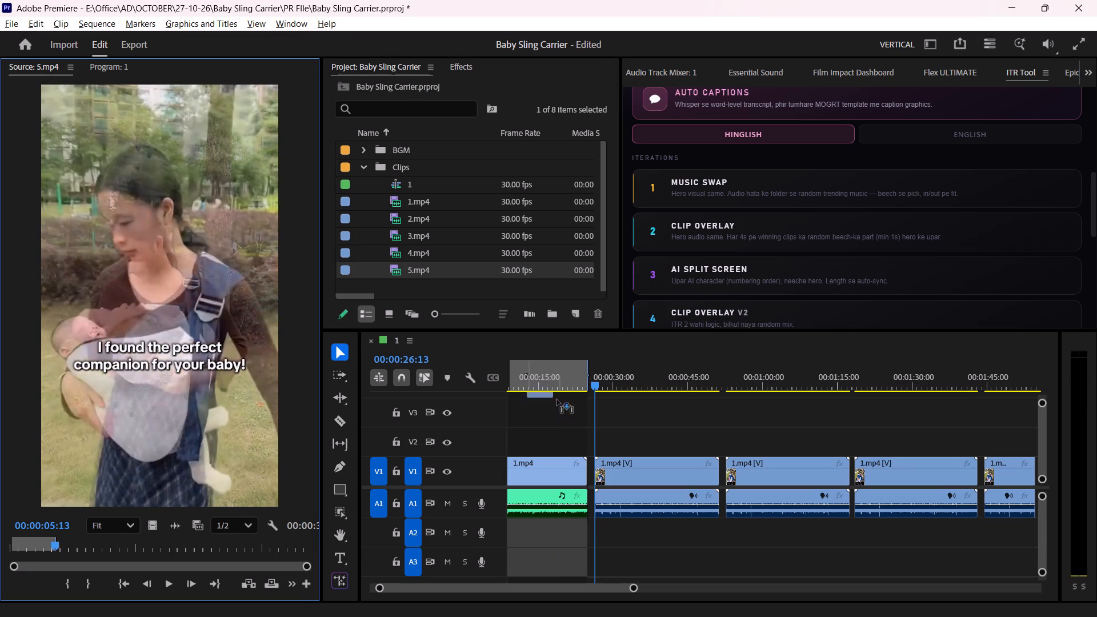
left_click_drag(557, 400, 591, 444)
scroll(638, 508, "up", 4, "alt")
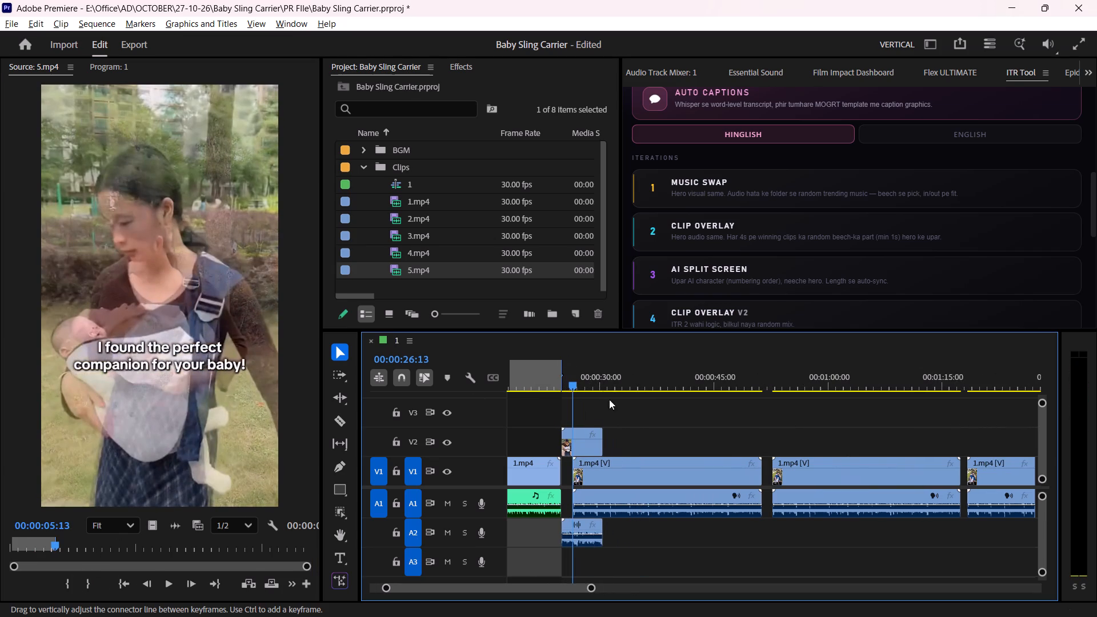
left_click(616, 371)
left_click_drag(582, 433, 595, 433)
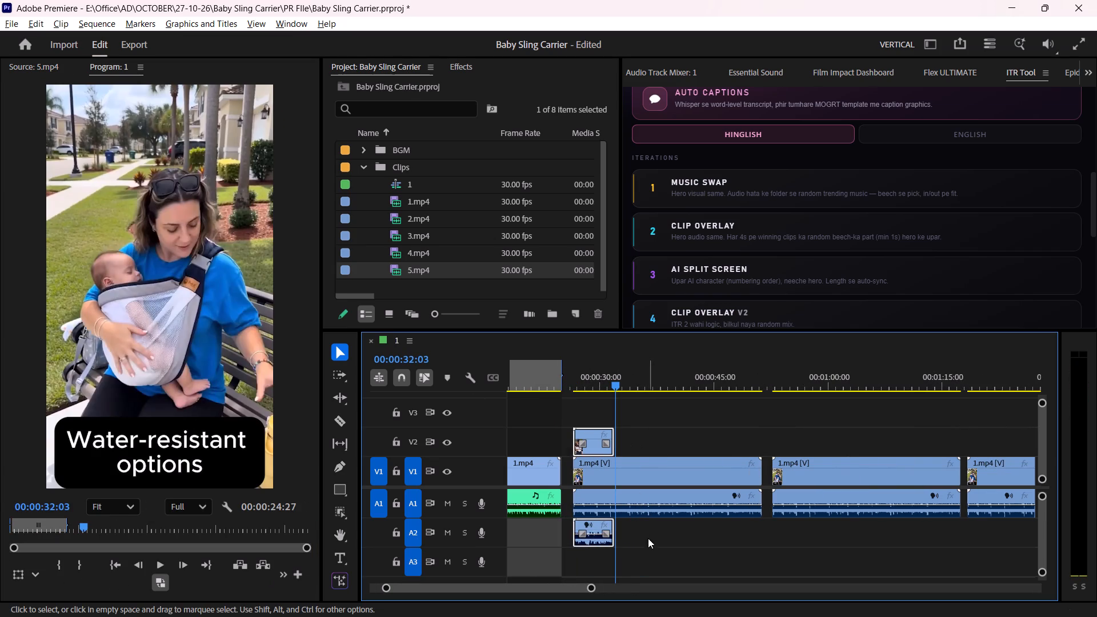
Delete the 5.mp4 overlay's audio from A2, keeping its video on V2.
left_click_drag(648, 538, 578, 530, "alt")
key("s")
left_click(652, 399)
Play through the overlaid section, find the following shot change in 1.mp4, and extend the 5.mp4 overlay's end to 00:00:34:15.
left_click_drag(600, 380, 583, 386, "shift")
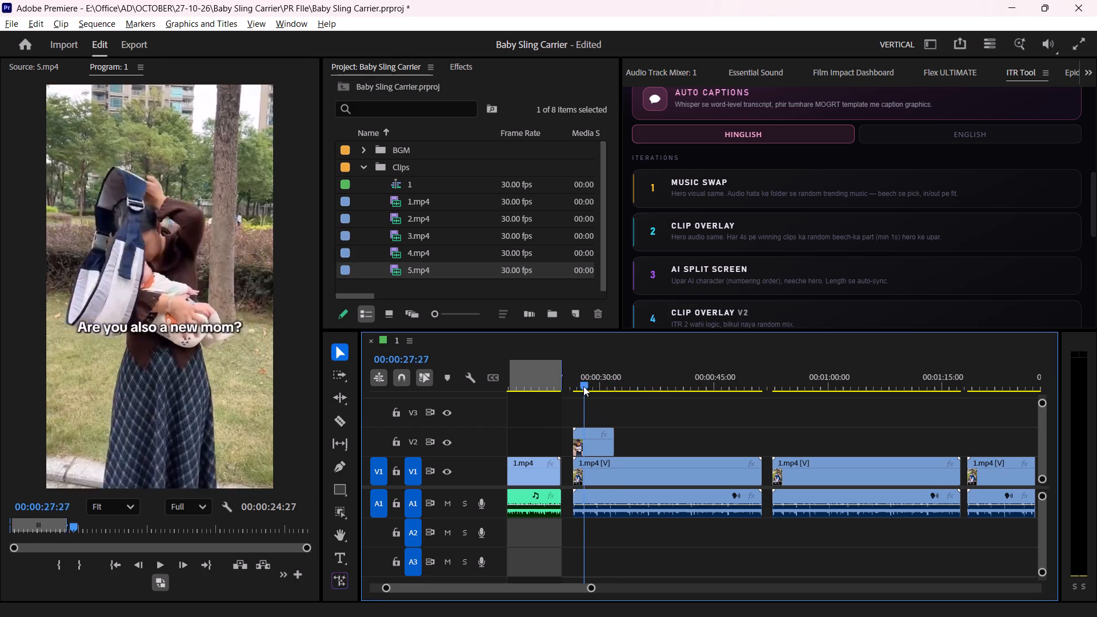
left_click_drag(583, 386, 582, 387, "shift")
key("space")
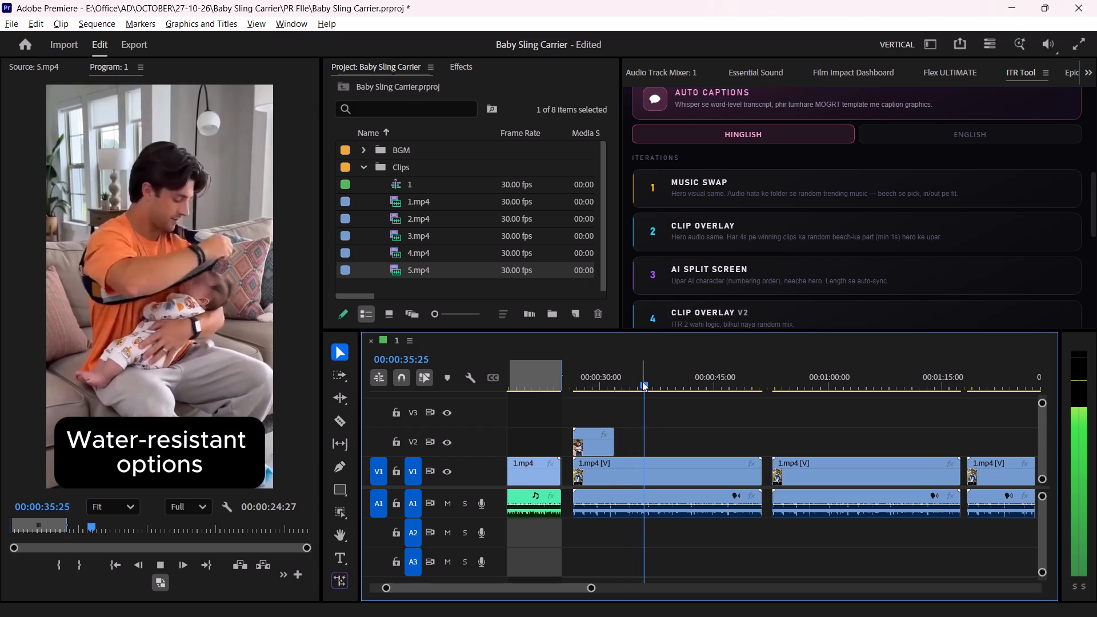
left_click_drag(642, 382, 634, 390)
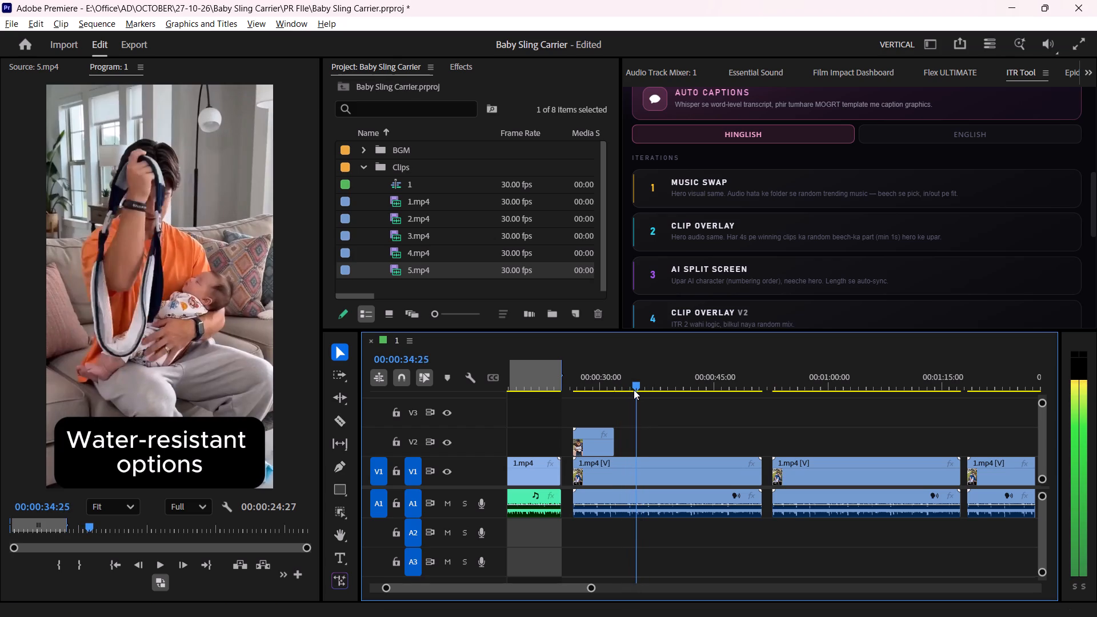
left_click_drag(634, 390, 630, 390)
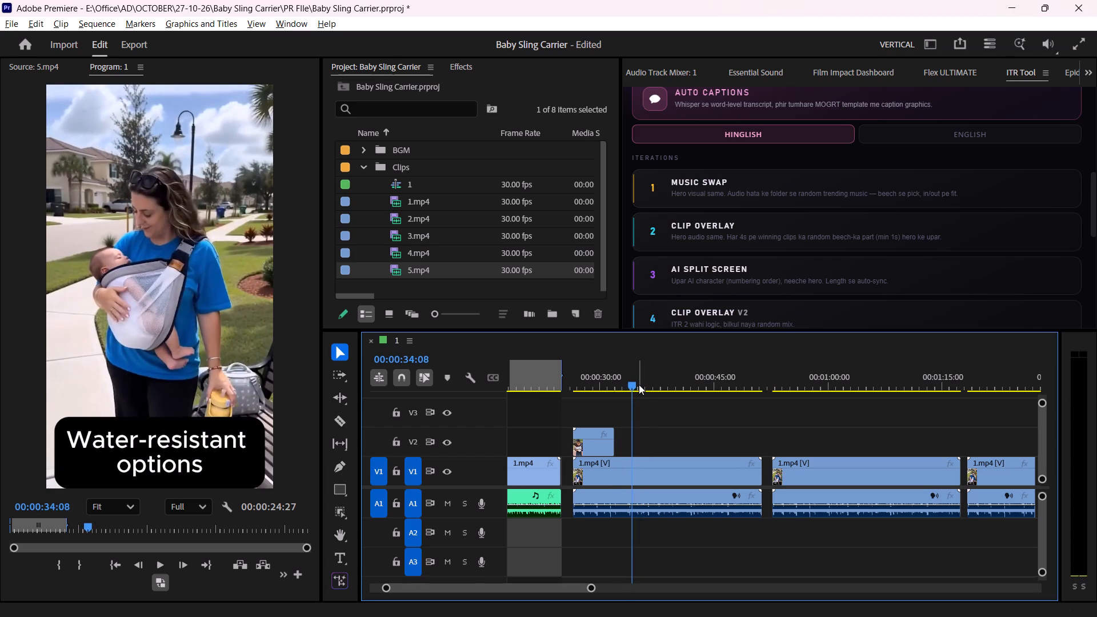
key("Right")
key("Right")
key("Right")
key("Right")
key("Right")
key("Right")
key("Right")
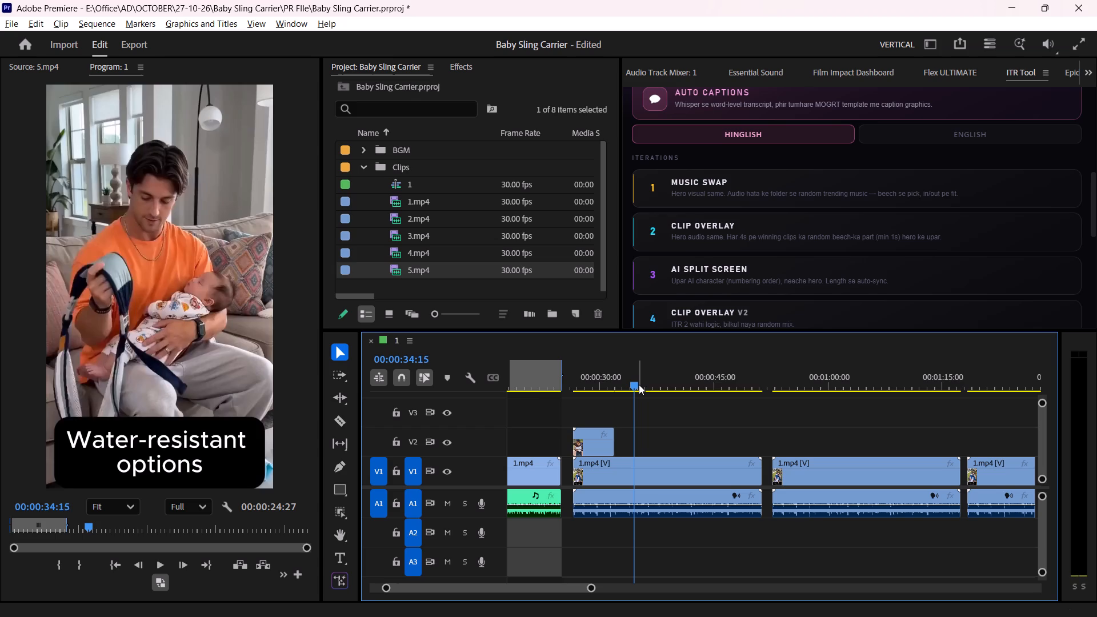
key("Left")
key("Right")
left_click_drag(620, 443, 642, 435)
left_click(664, 407)
Play back the second 1.mp4 copy from the overlay's end onward and look for the next shot change to cover.
left_click(627, 381)
key("space")
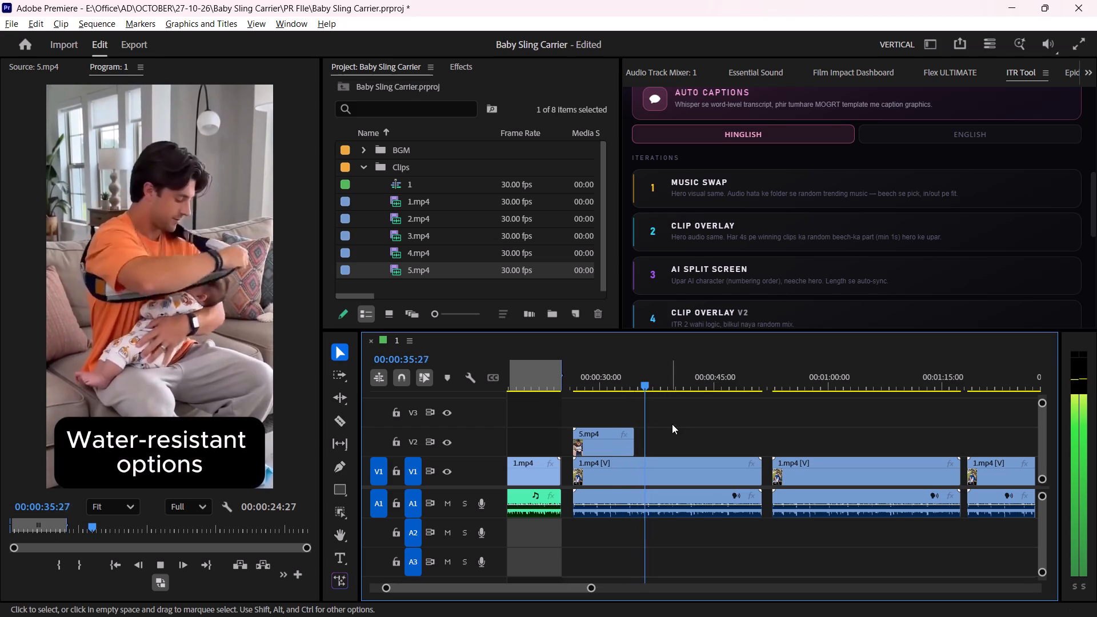
scroll(672, 430, "down", 3, "alt")
scroll(672, 430, "up", 6, "alt")
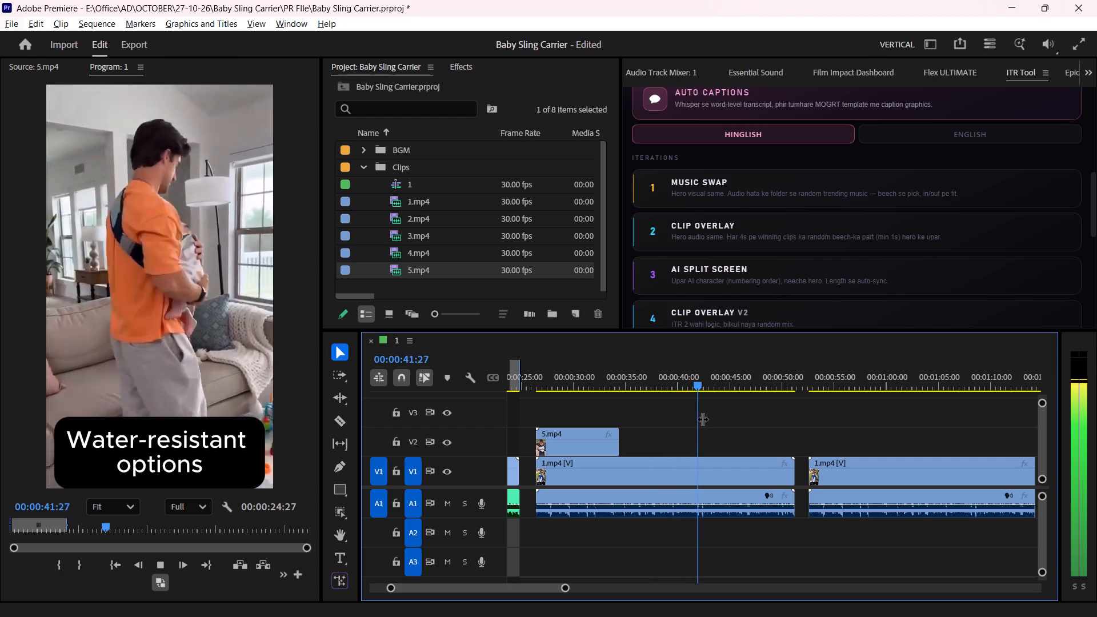
key("space")
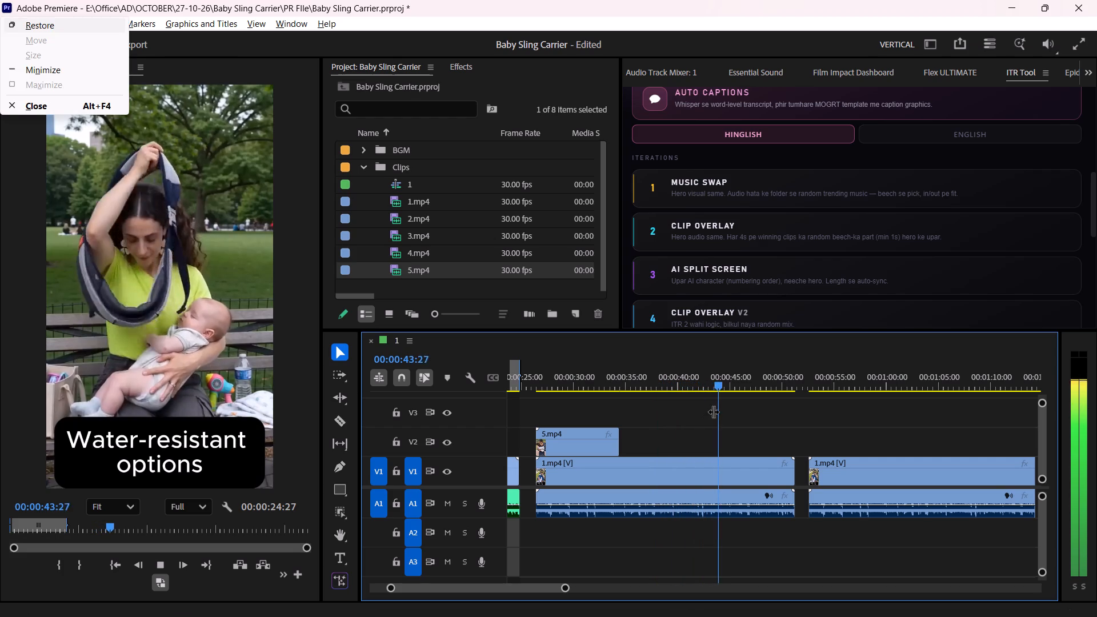
left_click(714, 384)
left_click(704, 386)
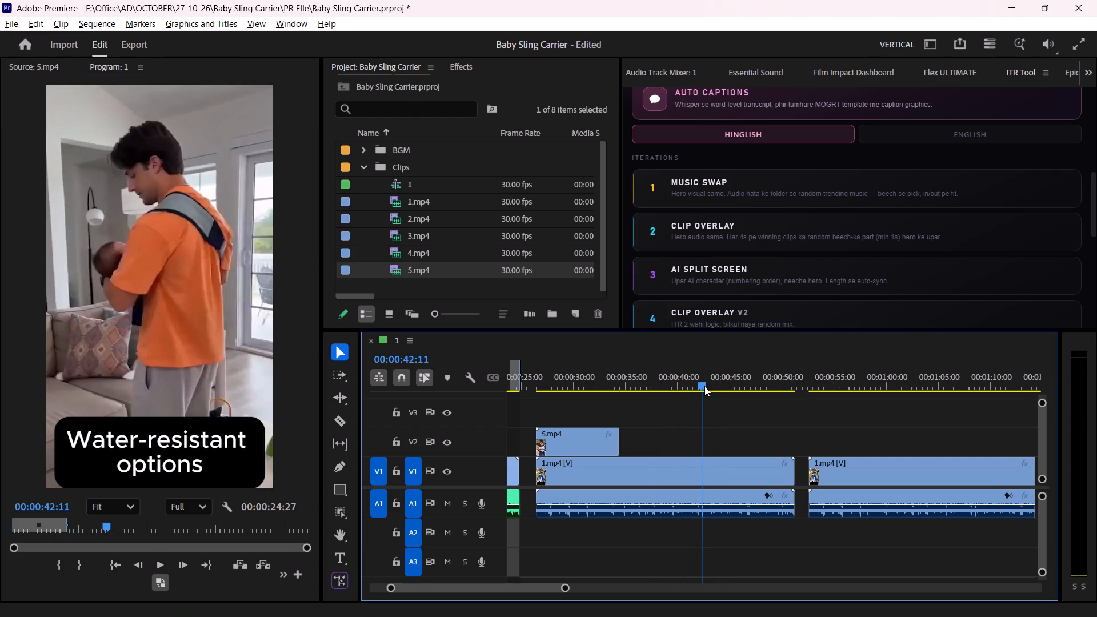
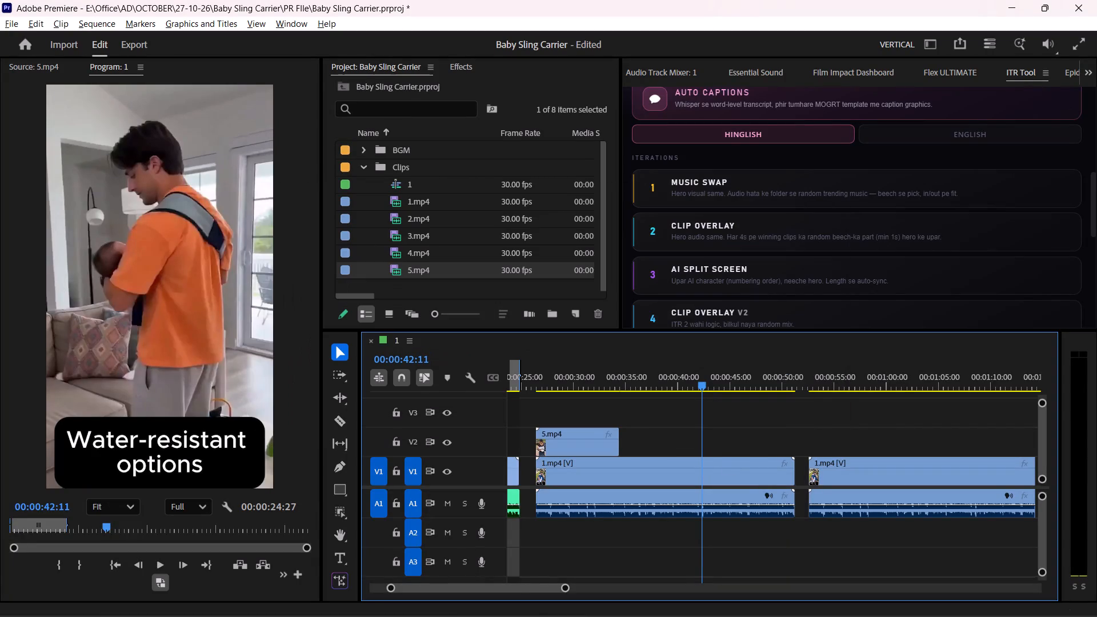
Search Windows for the WhatsApp app, starting with "w".
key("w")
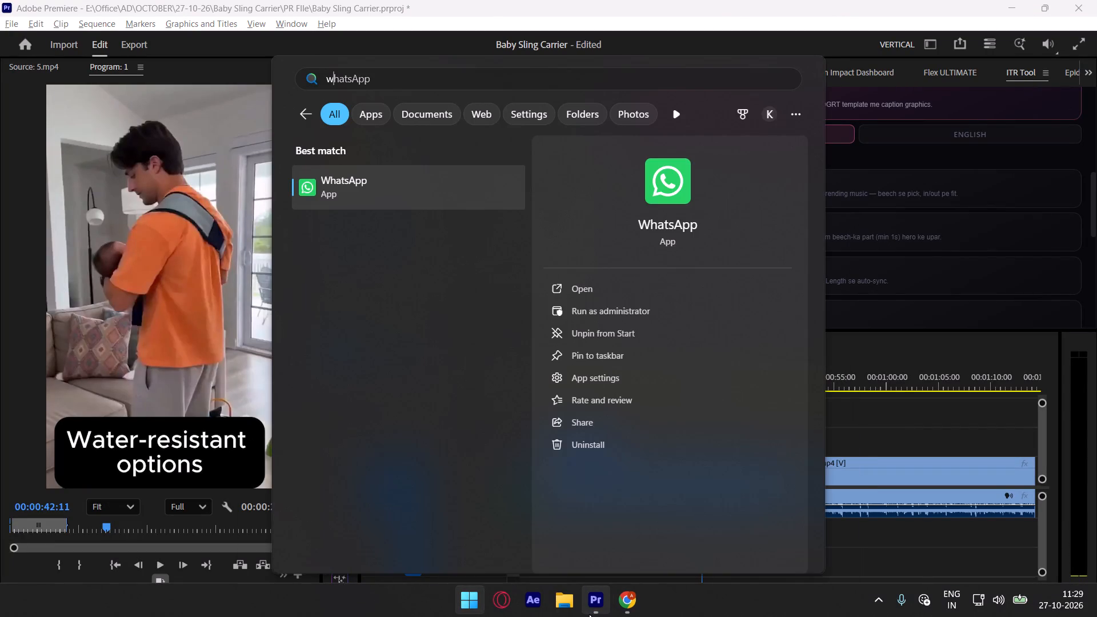
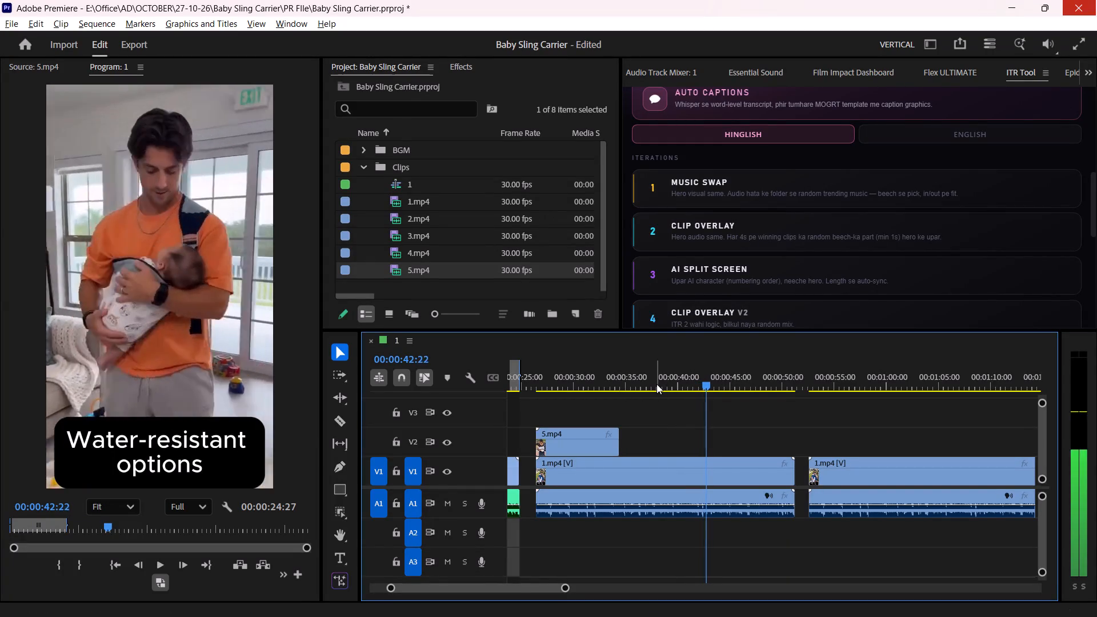
Step frame by frame through the second 1.mp4 copy to the first frame of the park-bench shot, at 00:00:43:05.
key("Left")
key("Left")
key("Left")
key("Left")
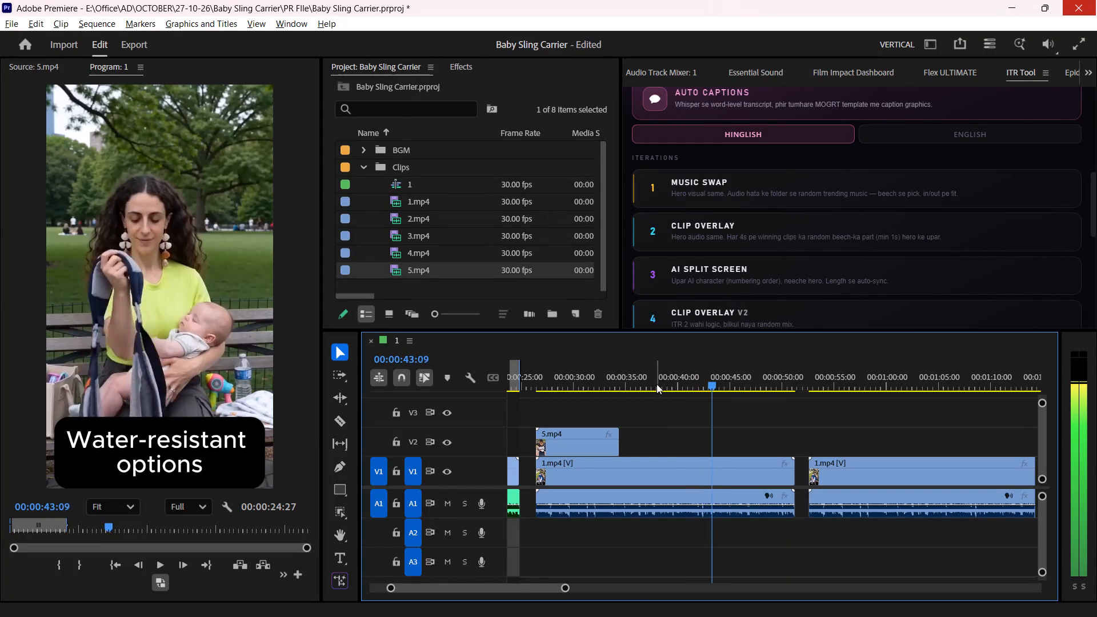
key("Left")
key("Left")
key("Left")
key("Left")
key("Left")
key("Left")
key("Right")
key("Right")
key("Left")
key("Right")
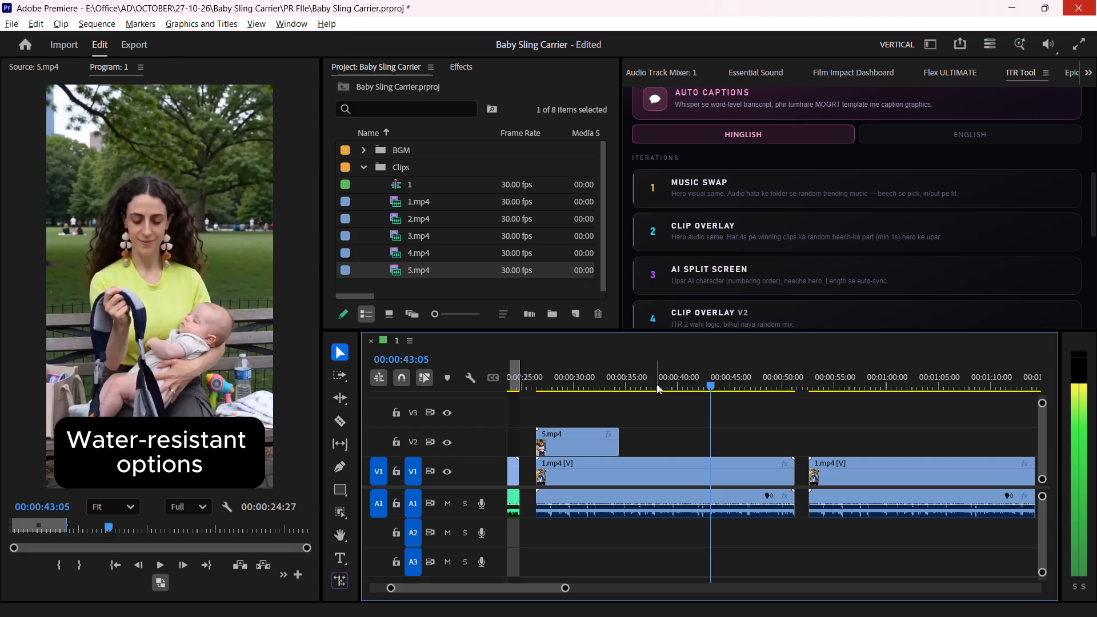
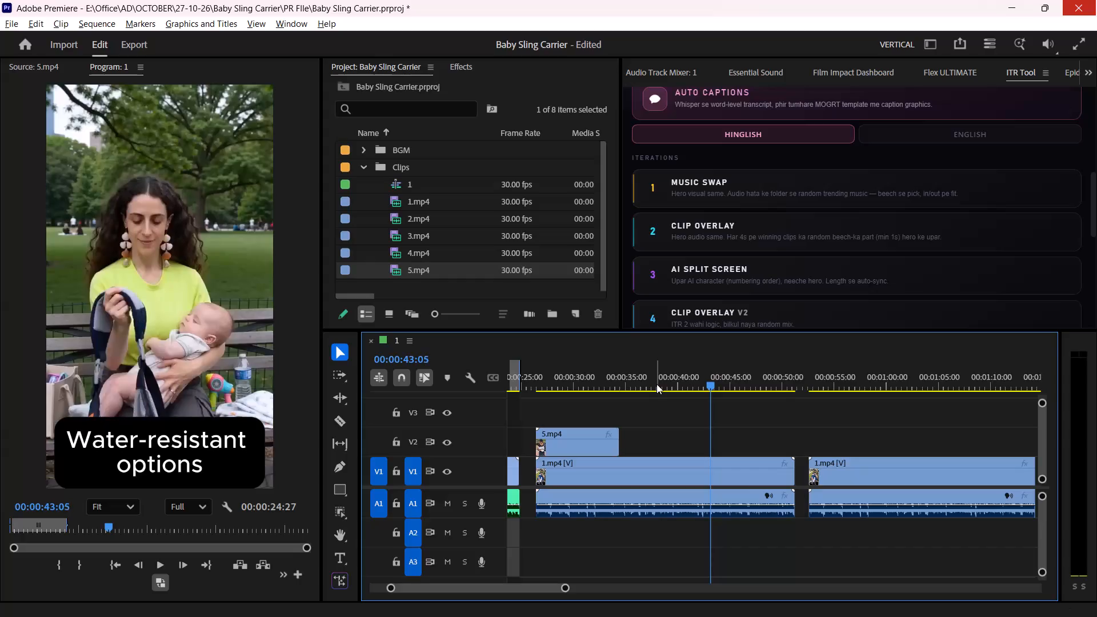
Find the exact shot-change frame at 00:00:43:05 in the second 1.mp4 copy and place 3.mp4 on V2 starting there.
key("Left")
key("Right")
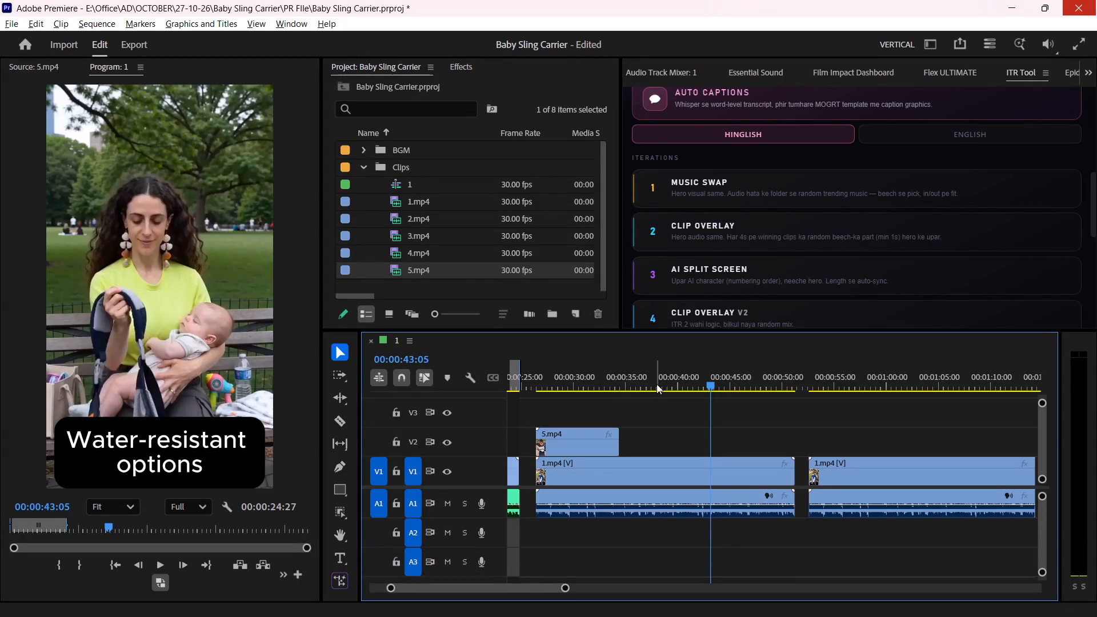
key("Left")
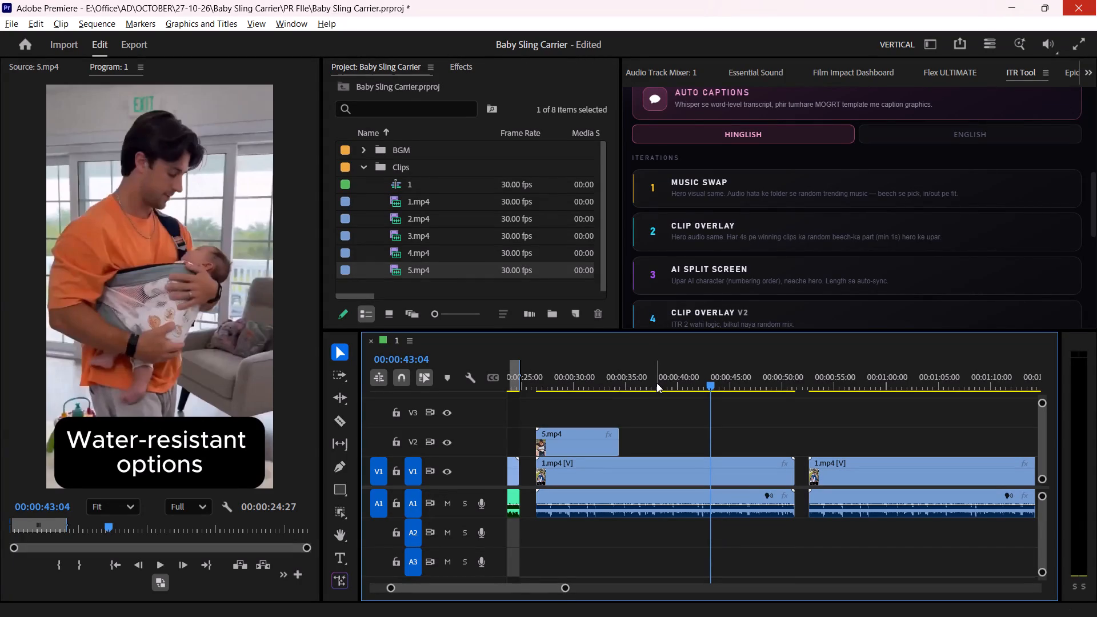
key("Right")
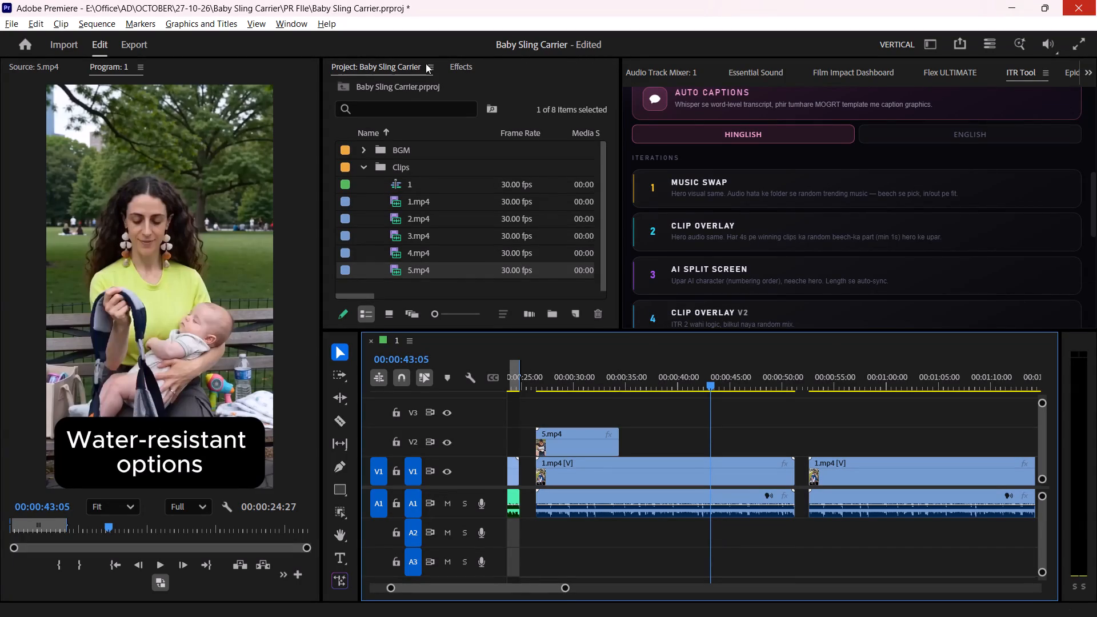
double_click(427, 246)
double_click(430, 235)
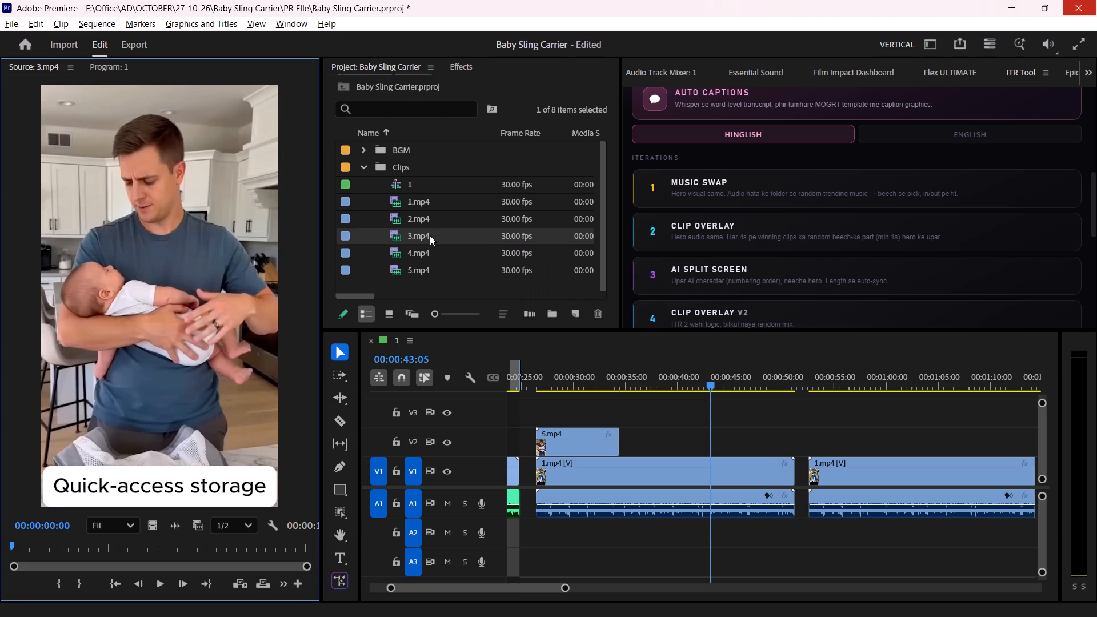
left_click_drag(128, 412, 671, 411)
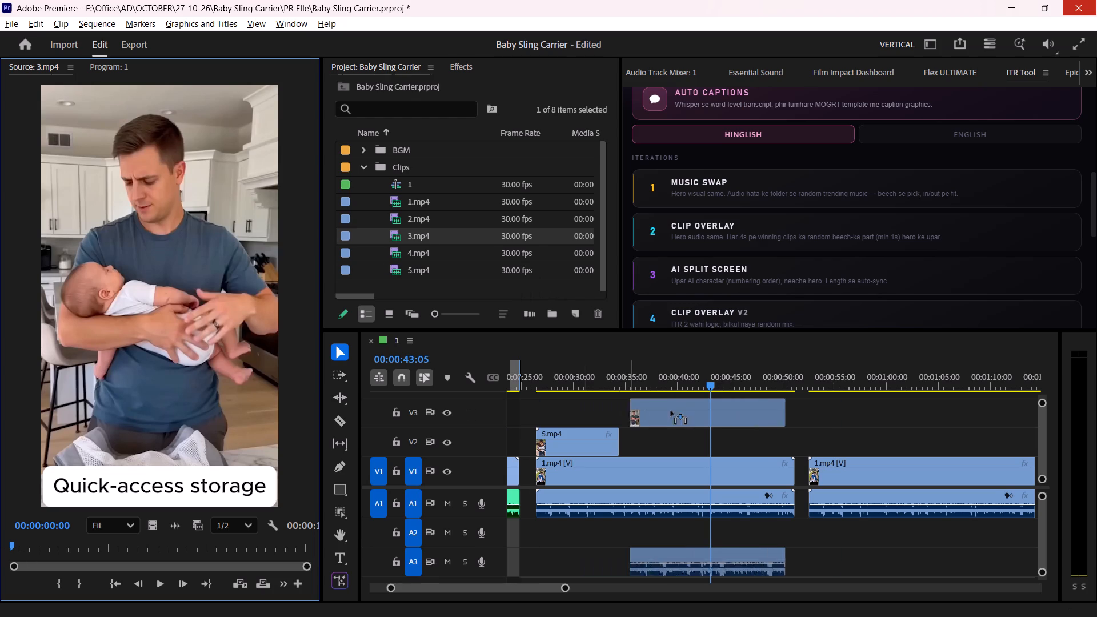
left_click_drag(671, 411, 711, 439)
Delete the 3.mp4 overlay's audio from A2, keeping its video on V2.
left_click(783, 519, "alt")
key("s")
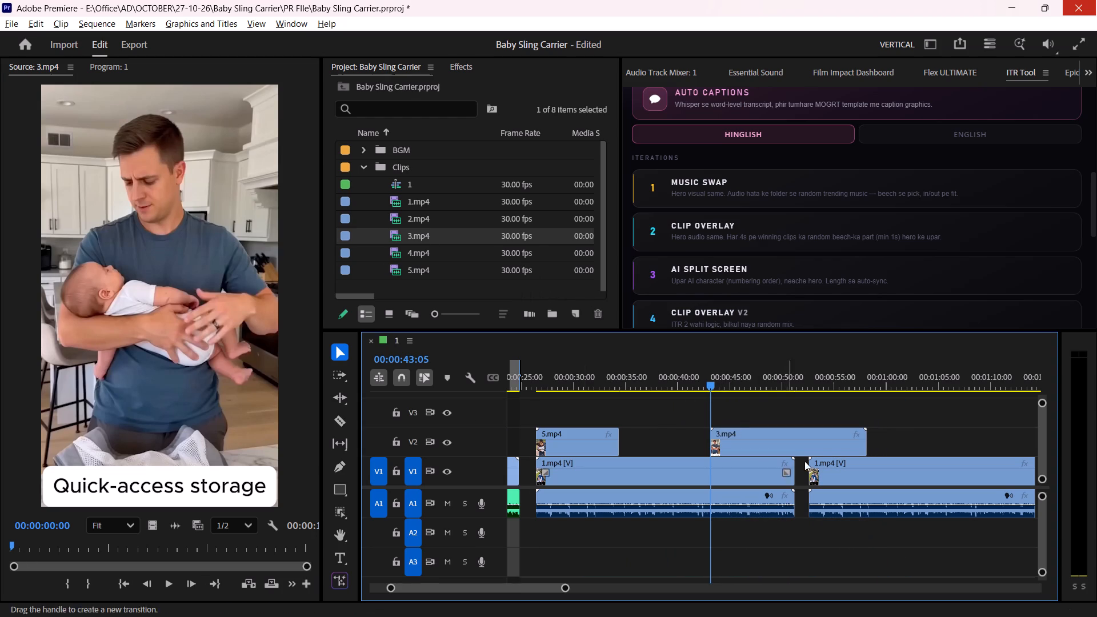
Trim the end of the 3.mp4 overlay on V2 to line up with the end of the second 1.mp4 copy.
left_click_drag(870, 435, 800, 430)
left_click(796, 415)
Play back the 3.mp4 overlay section from 00:00:43:05 toward the end of the second 1.mp4 copy to review it.
key("space")
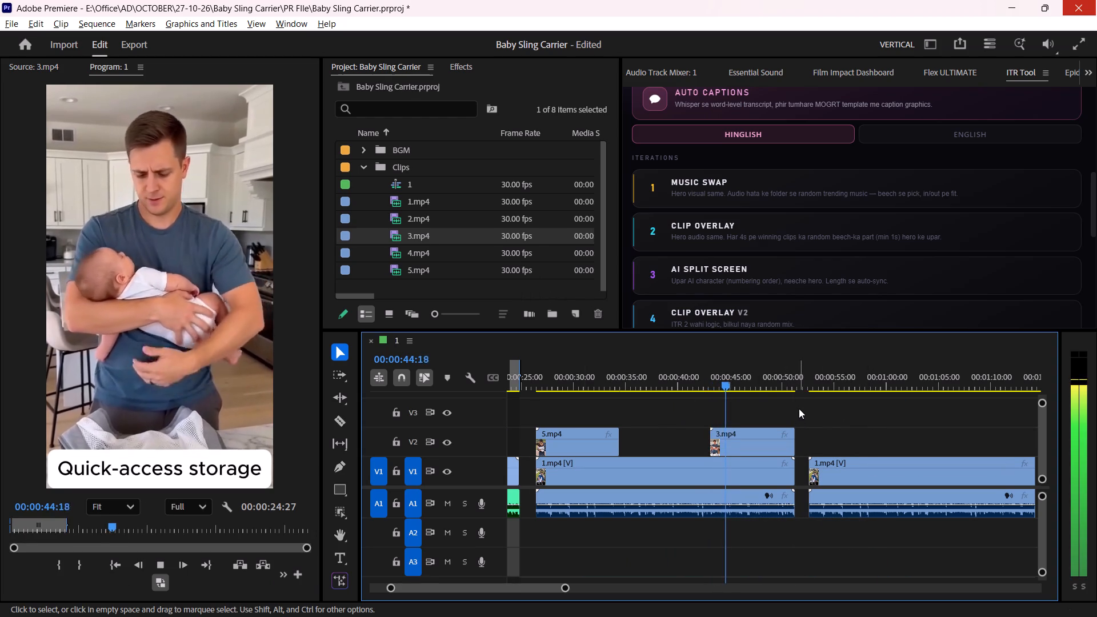
scroll(743, 407, "up", 3)
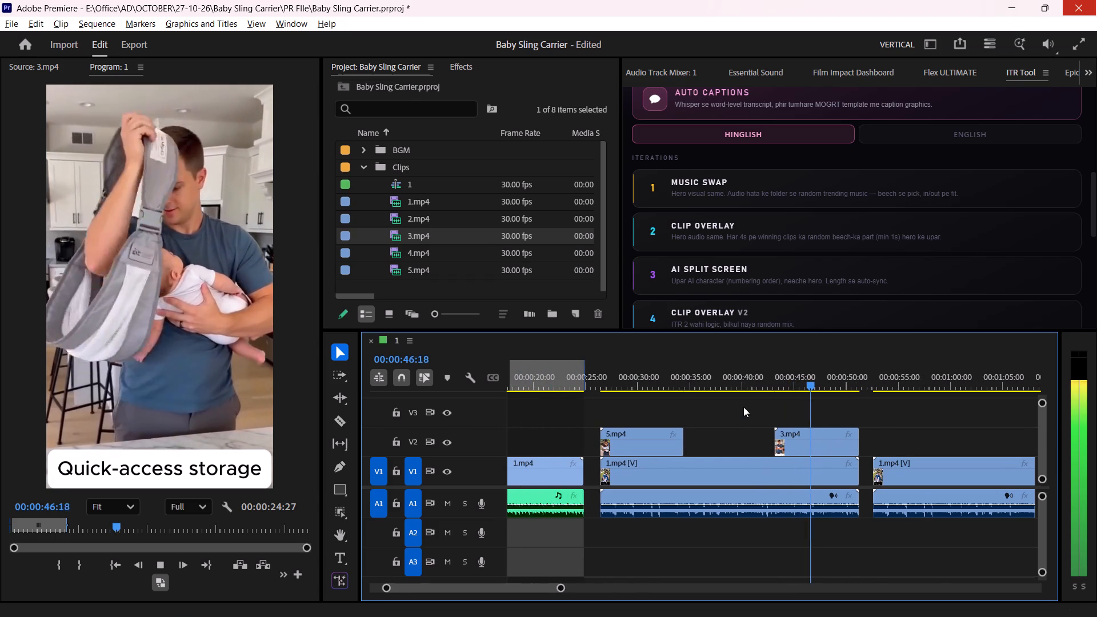
left_click(949, 431)
scroll(859, 434, "up", 3, "alt")
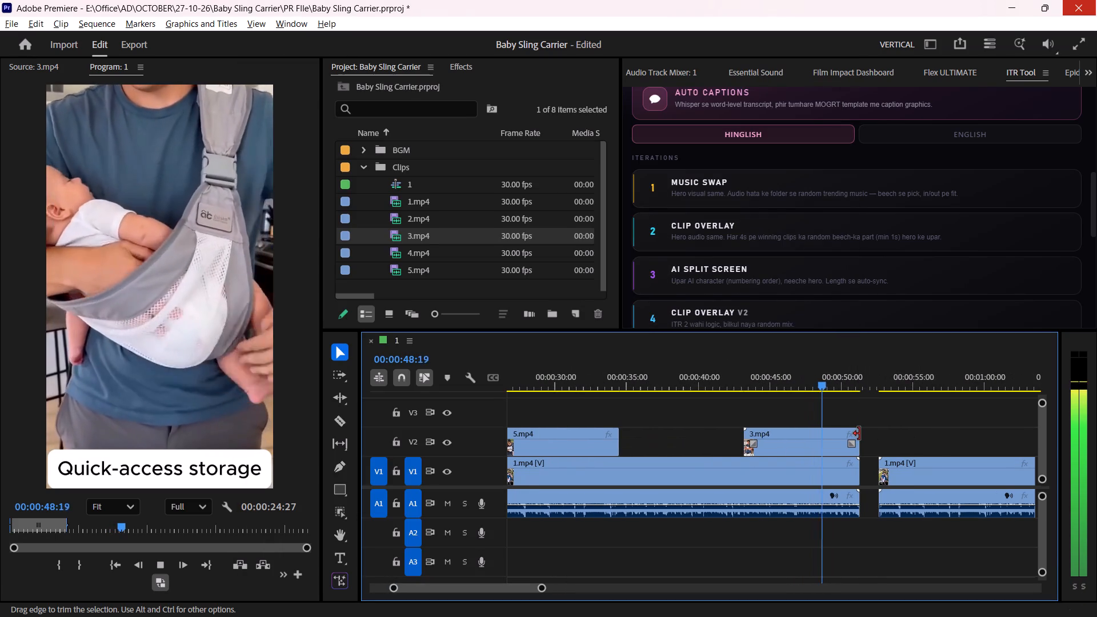
scroll(894, 427, "down", 4, "alt")
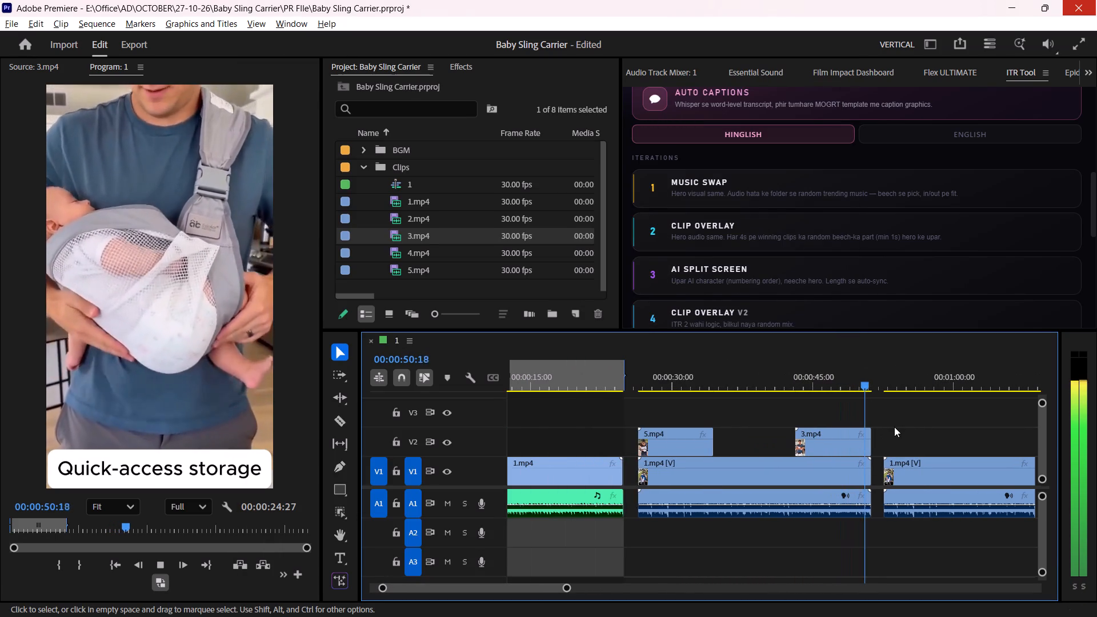
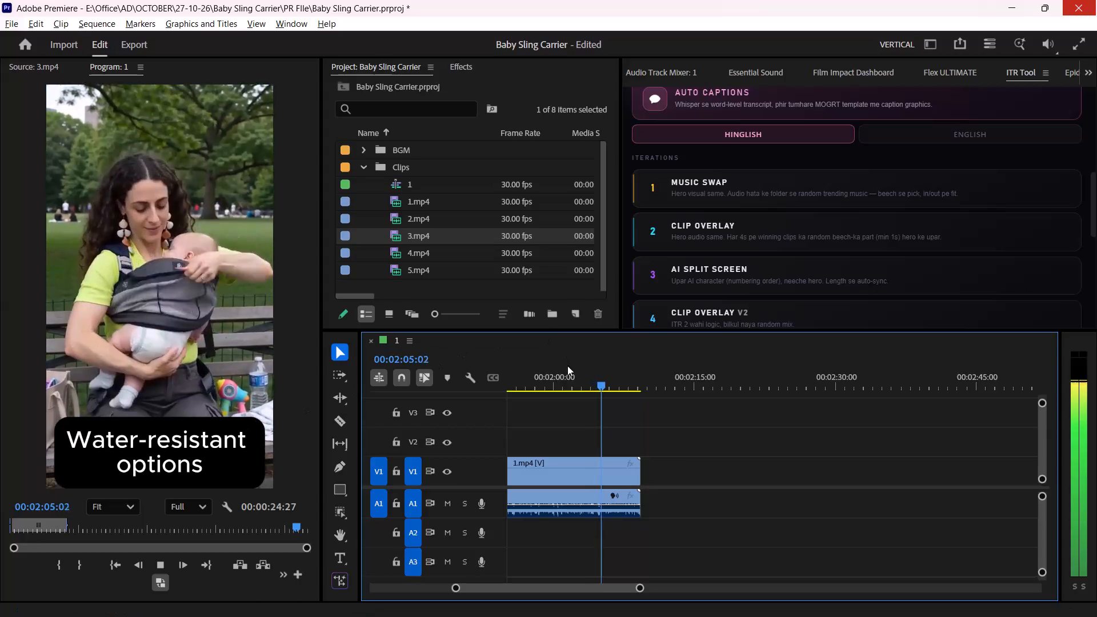
Return from the end of the sequence to the start of the third 1.mp4 copy and briefly play its opening.
left_click_drag(567, 367, 390, 411)
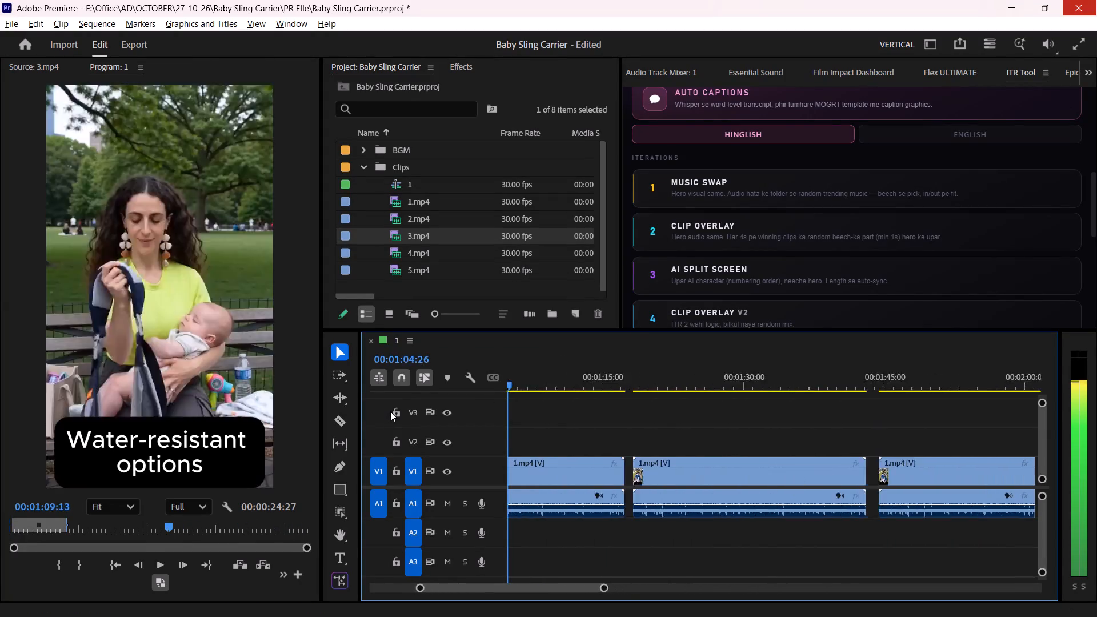
left_click_drag(390, 411, 936, 374)
scroll(936, 374, "down", 9, "alt")
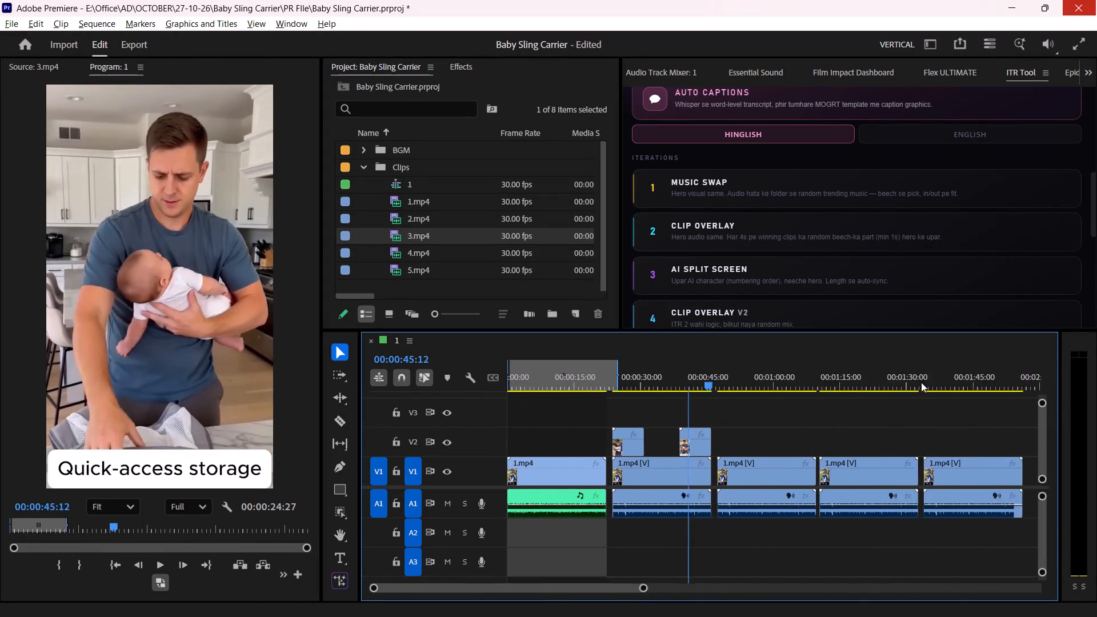
left_click_drag(722, 382, 702, 387, "shift")
scroll(705, 393, "up", 11, "alt")
key("space")
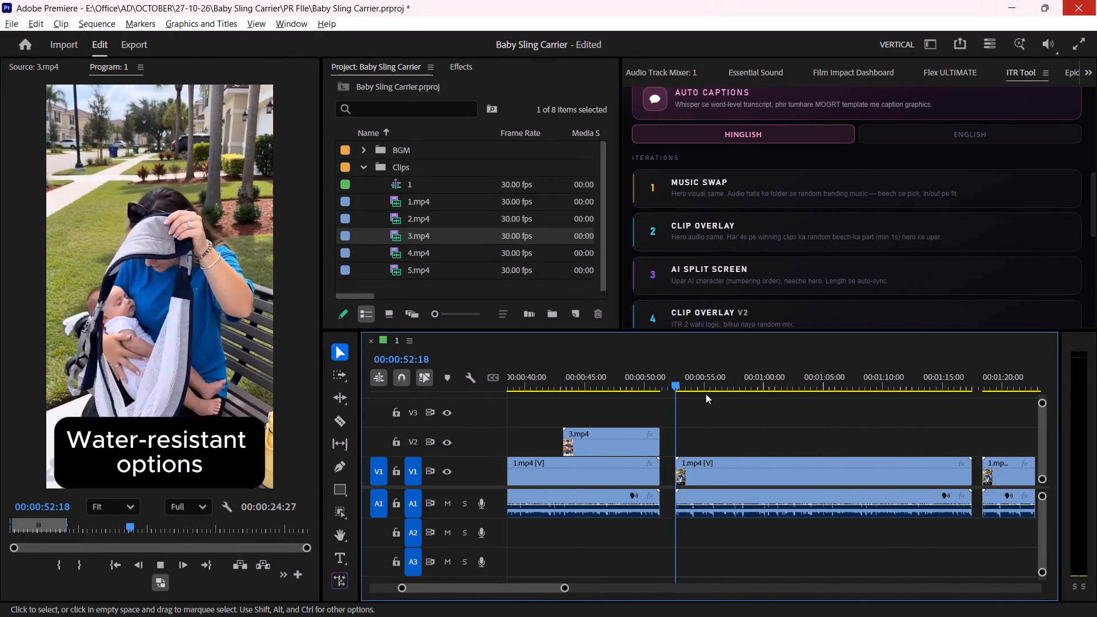
scroll(706, 394, "down", 6, "alt")
key("space")
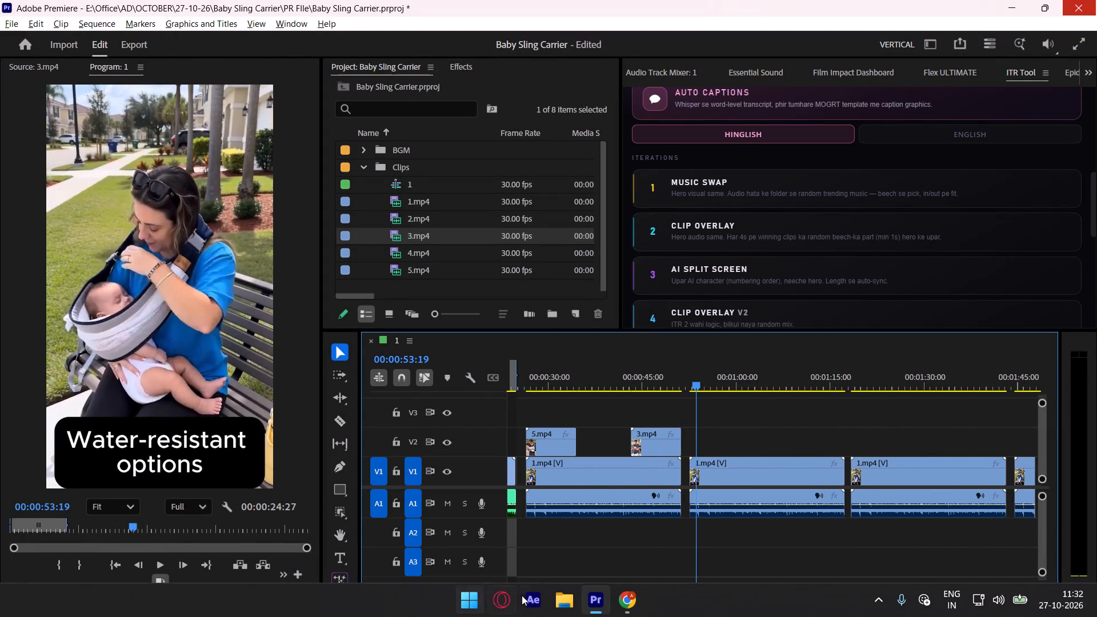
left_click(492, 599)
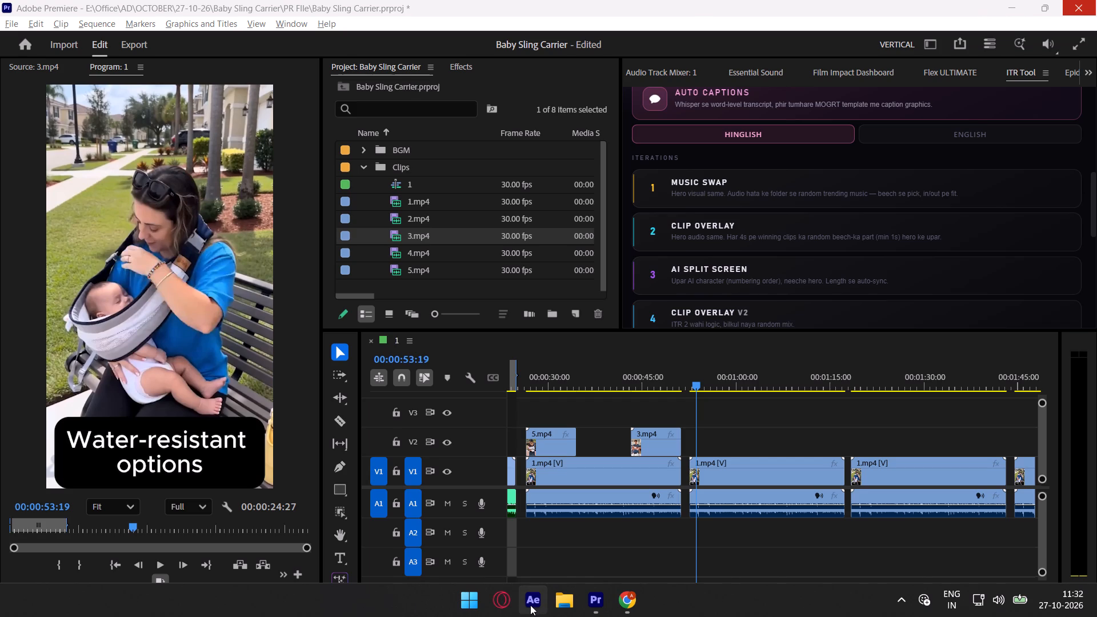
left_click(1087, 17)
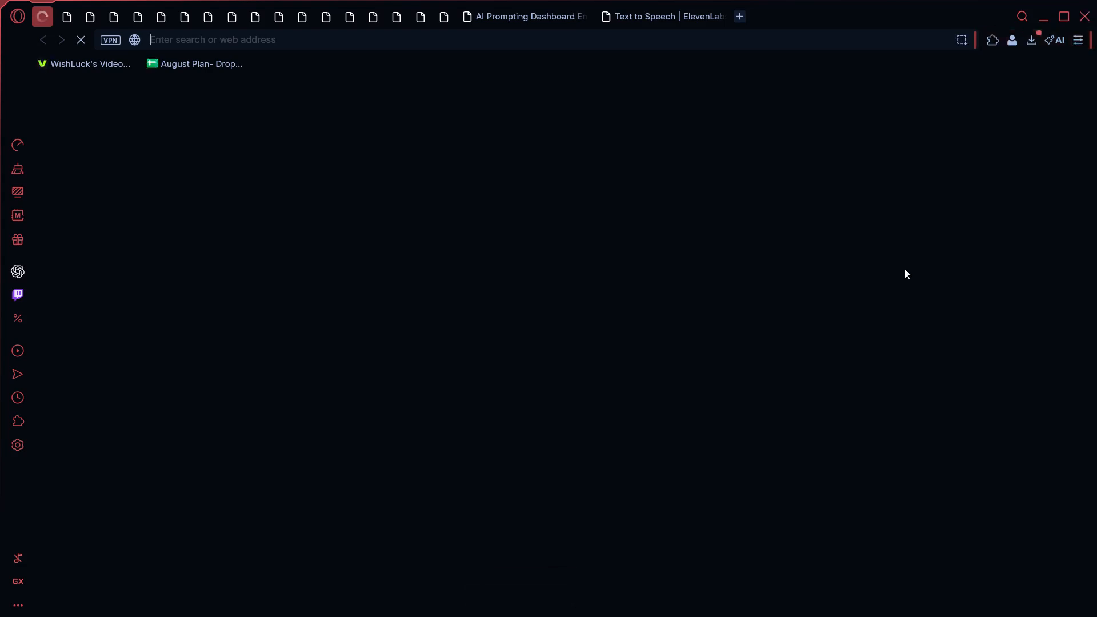
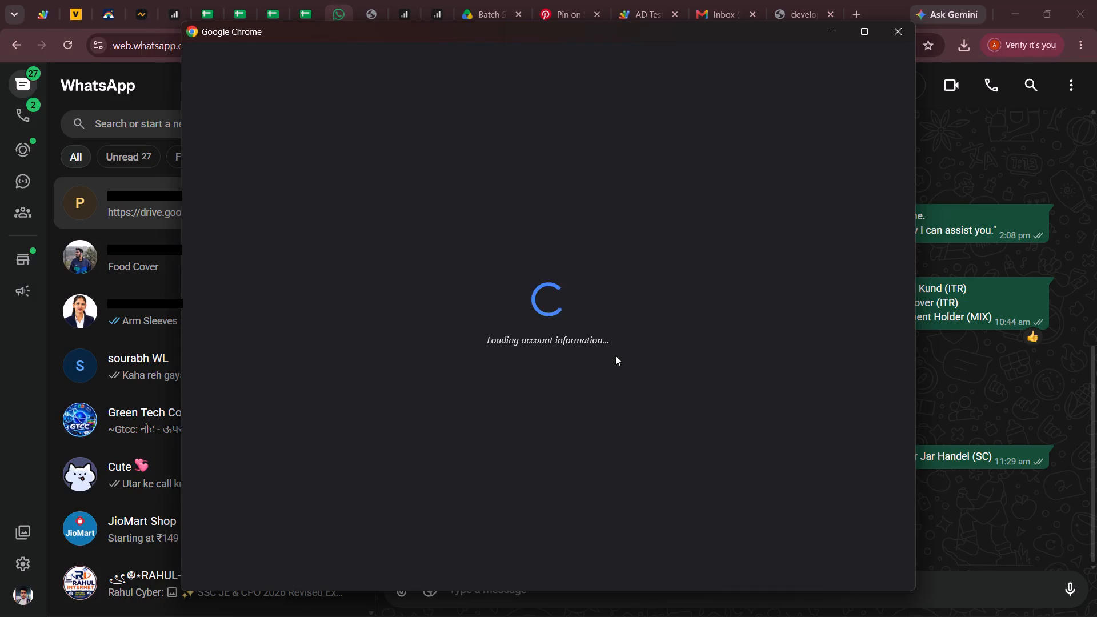
Switch to Chrome, finish opening the new profile's browser window and search Google for "veed io".
left_click(582, 442)
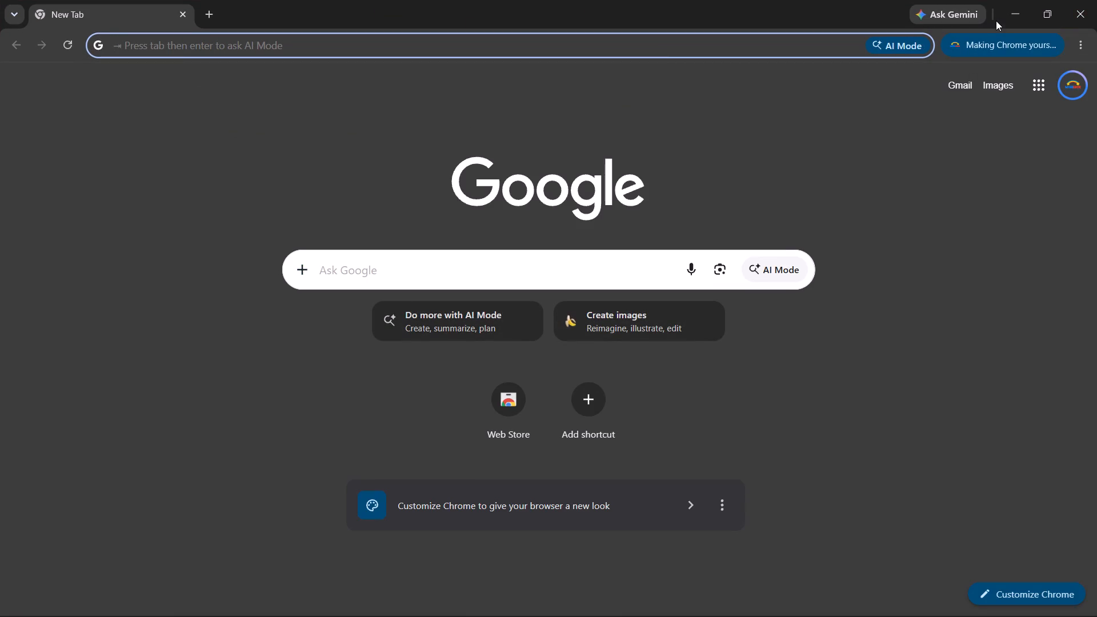
left_click(392, 39)
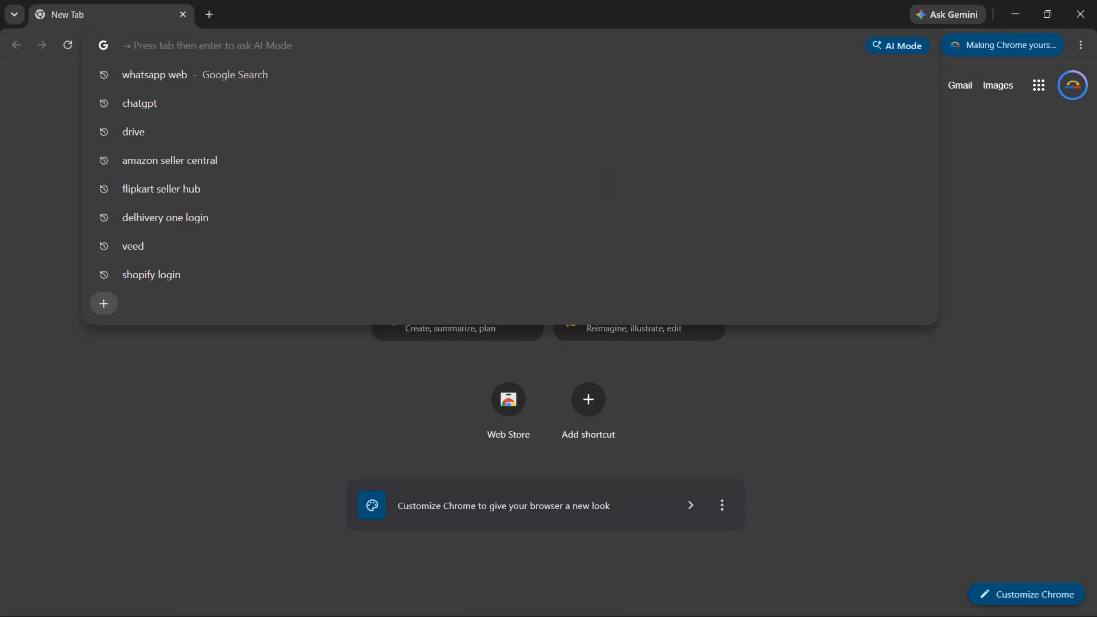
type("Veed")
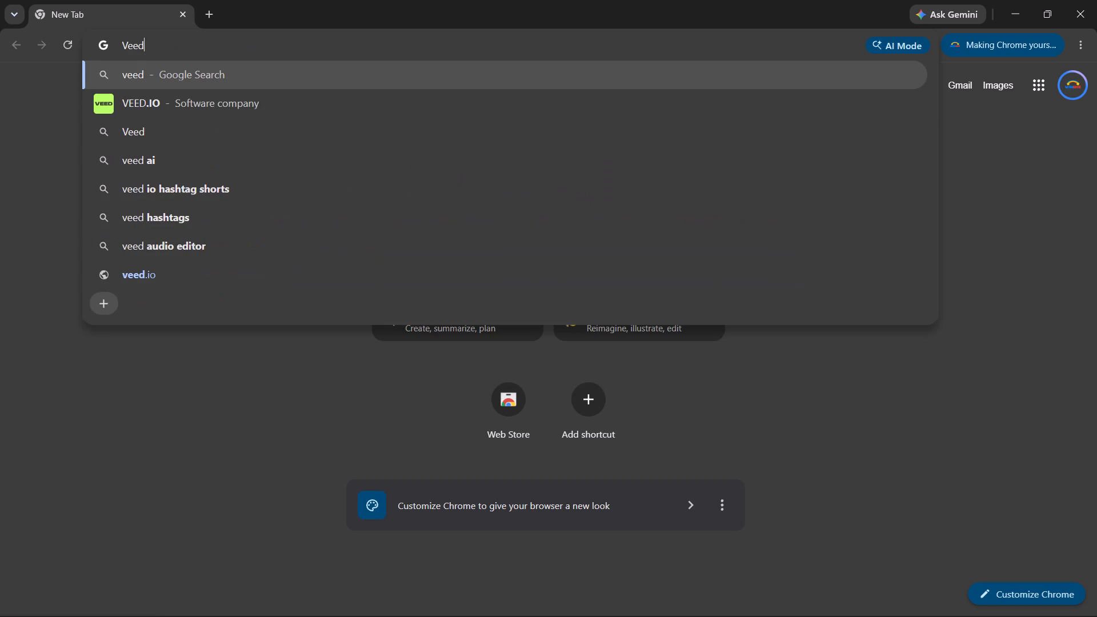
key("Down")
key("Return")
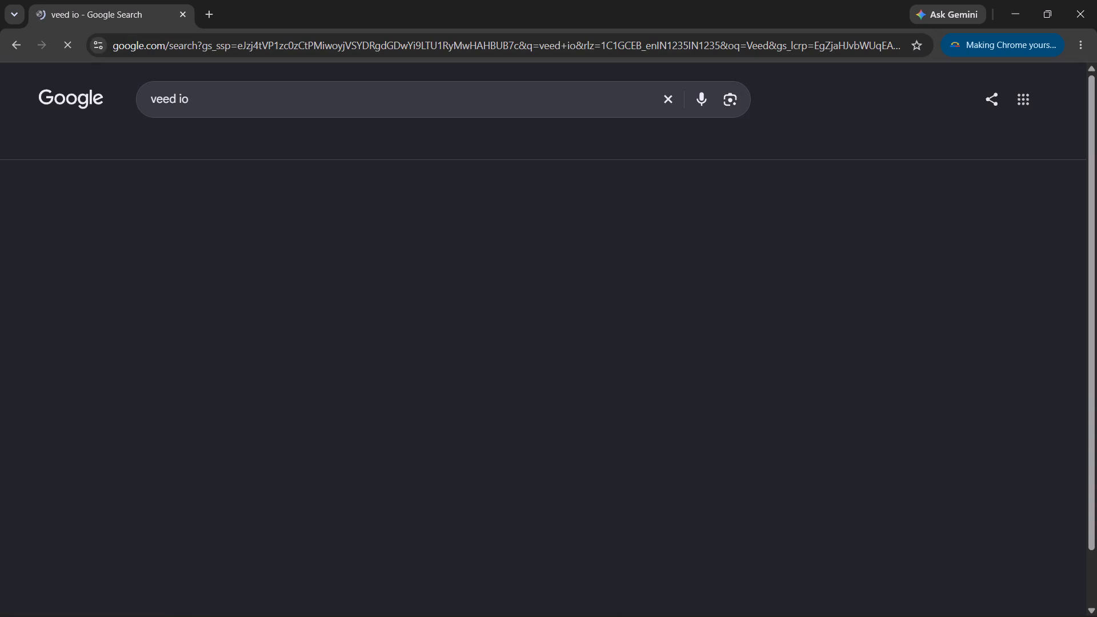
Open the VEED website from the Google search results for veed io and pin its browser tab.
left_click(285, 221)
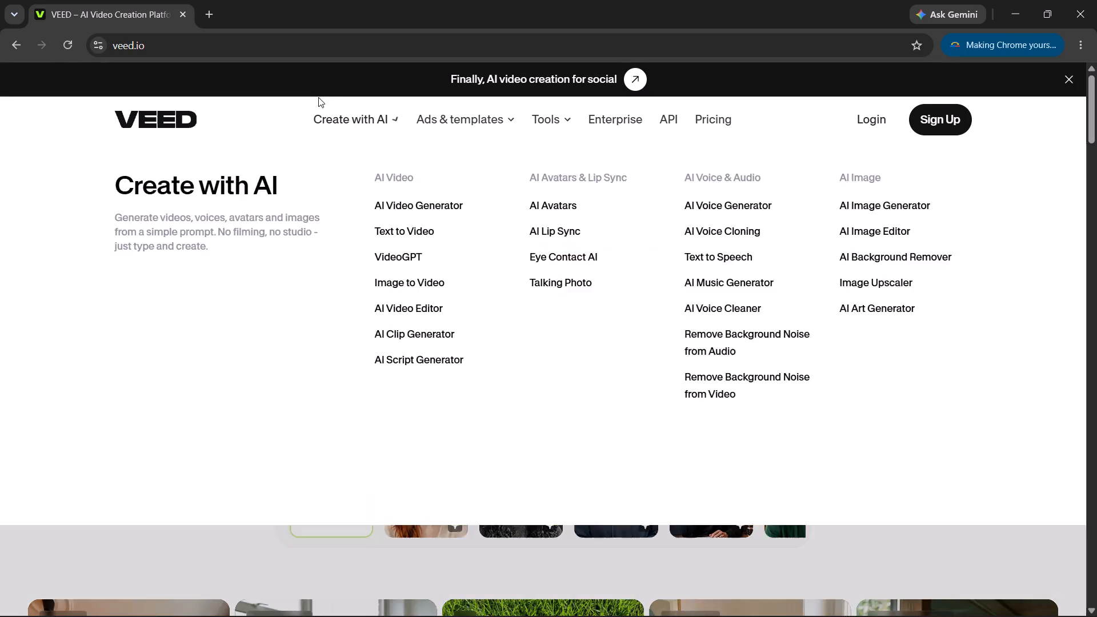
right_click(111, 10)
left_click(179, 165)
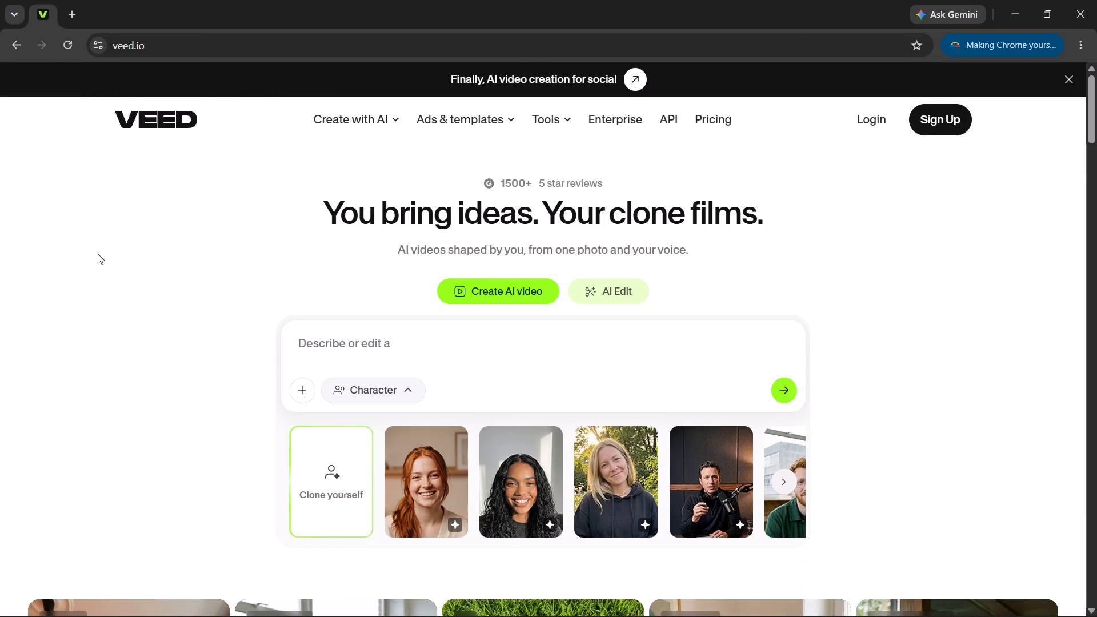
Go to VEED's login page from the homepage and choose to sign in with Google.
left_click(98, 254)
scroll(435, 239, "down", 2)
scroll(435, 240, "up", 3)
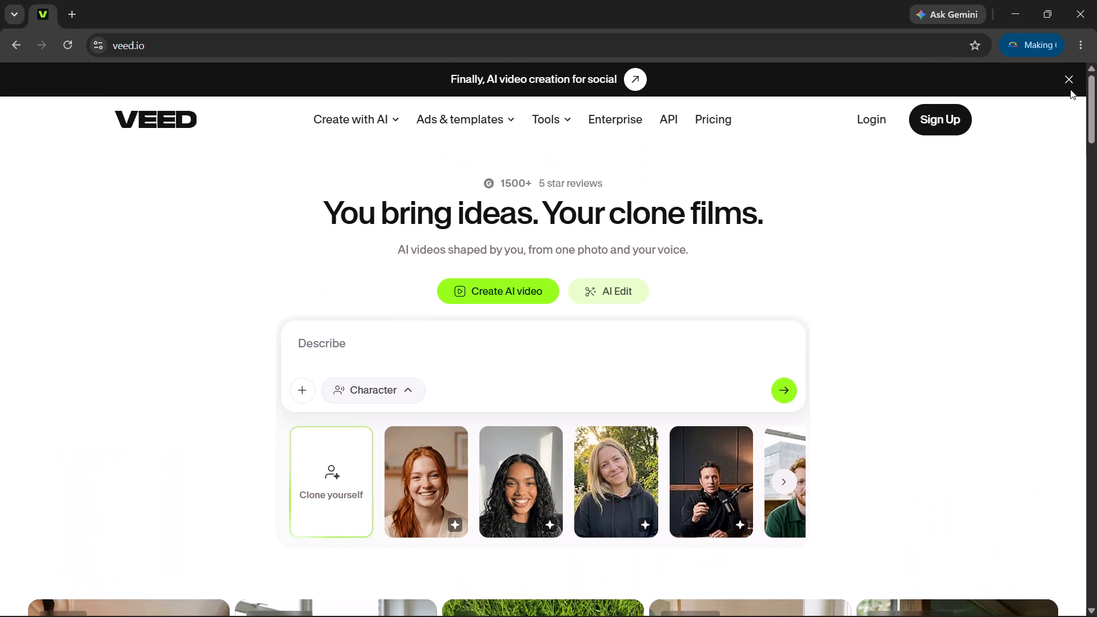
scroll(287, 169, "down", 3)
scroll(305, 231, "up", 3)
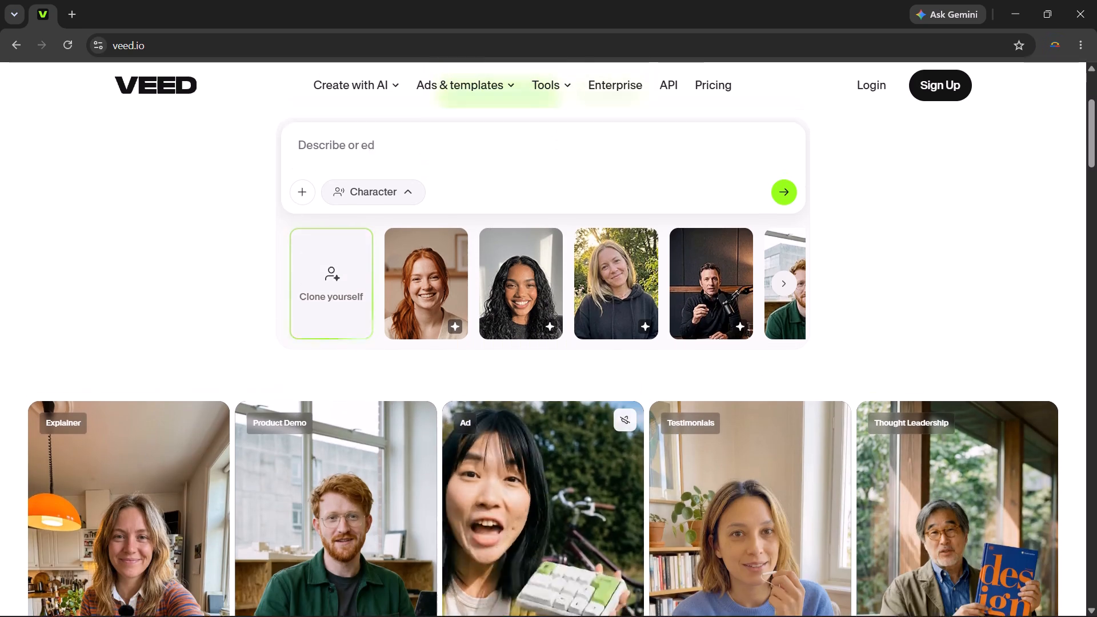
scroll(305, 231, "up", 1)
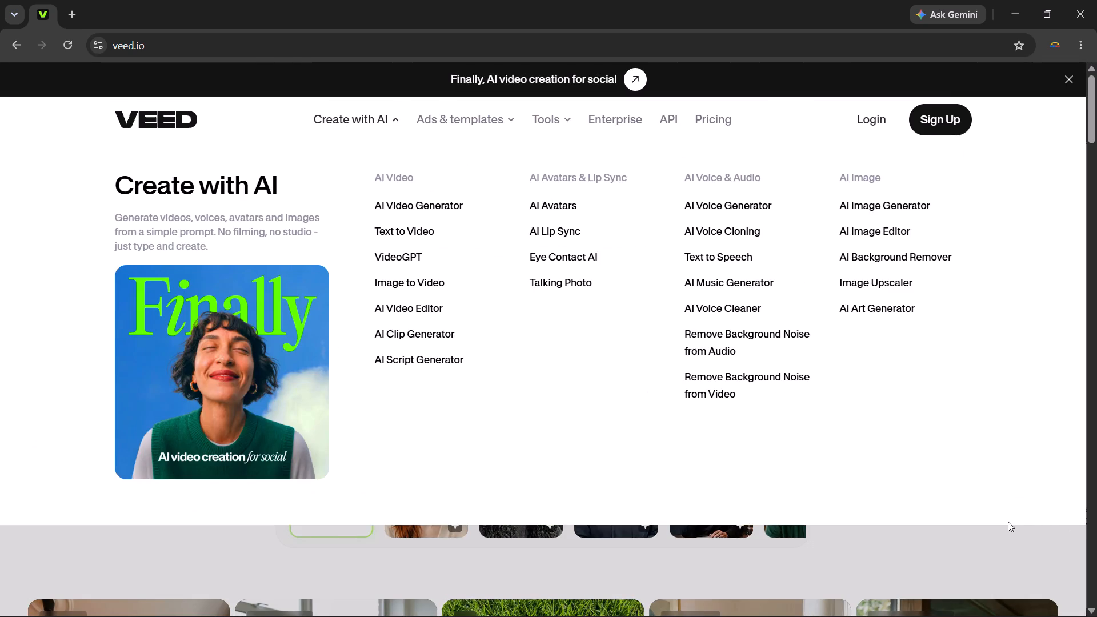
left_click(871, 124)
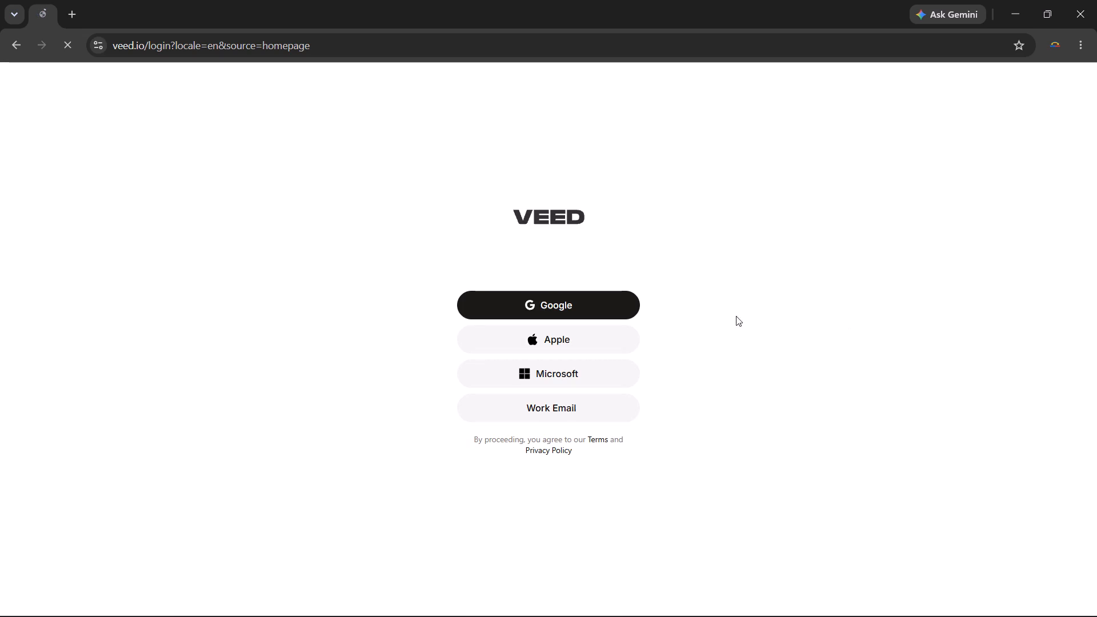
left_click(604, 306)
left_click(591, 307)
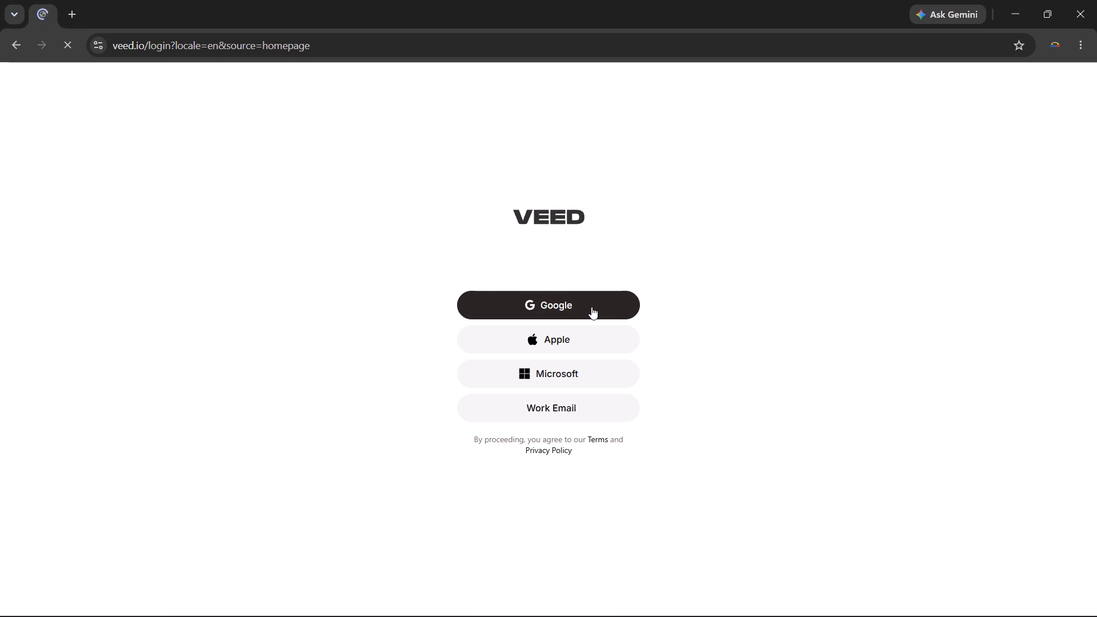
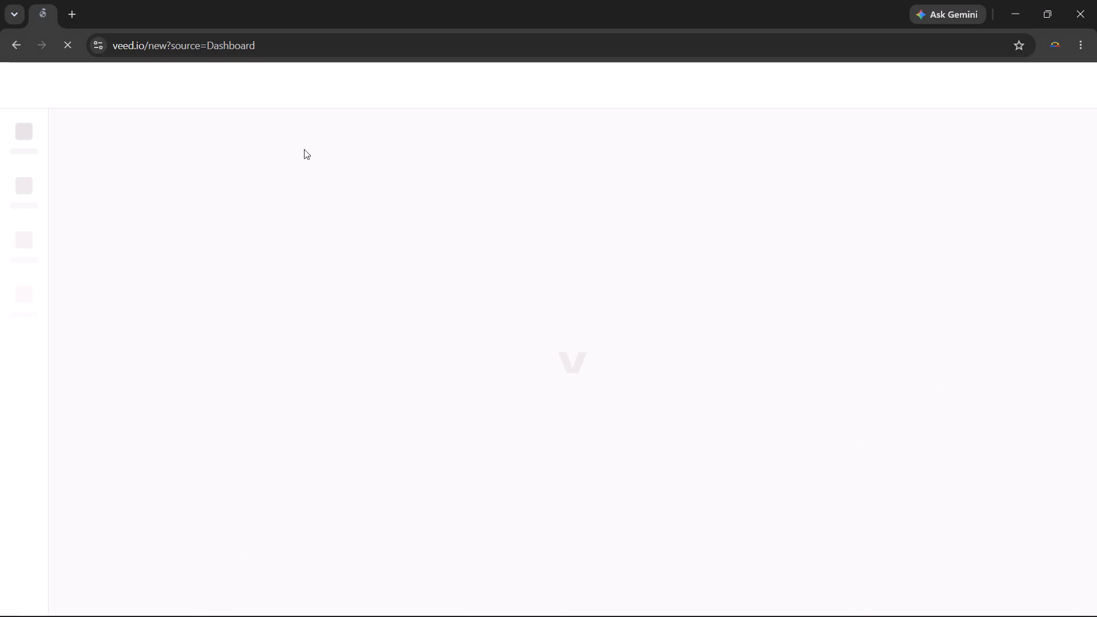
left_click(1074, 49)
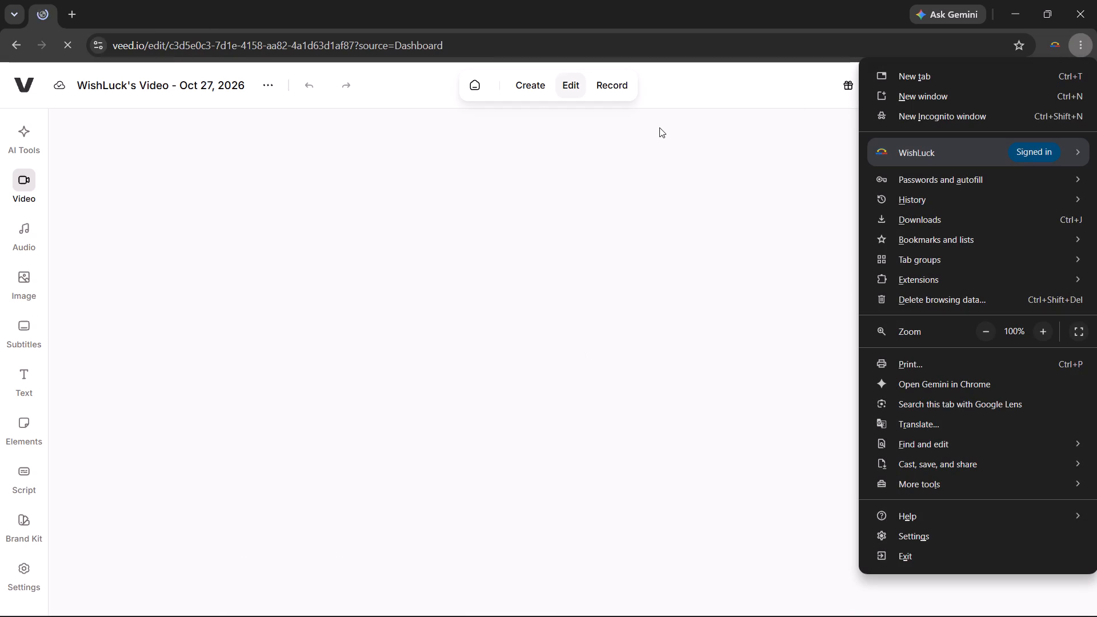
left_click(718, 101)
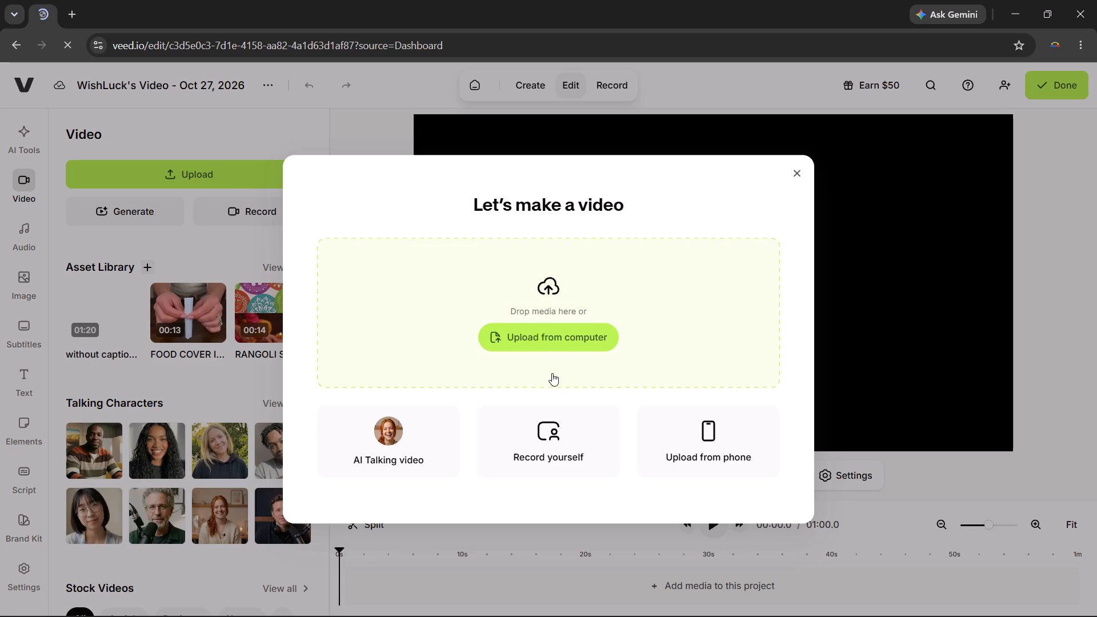
Upload 1.mp4 from the computer's Baby Sling Carrier Clips folder (E:, Office, AD, OCTOBER, 27-10-26) into the new VEED project.
left_click(561, 336)
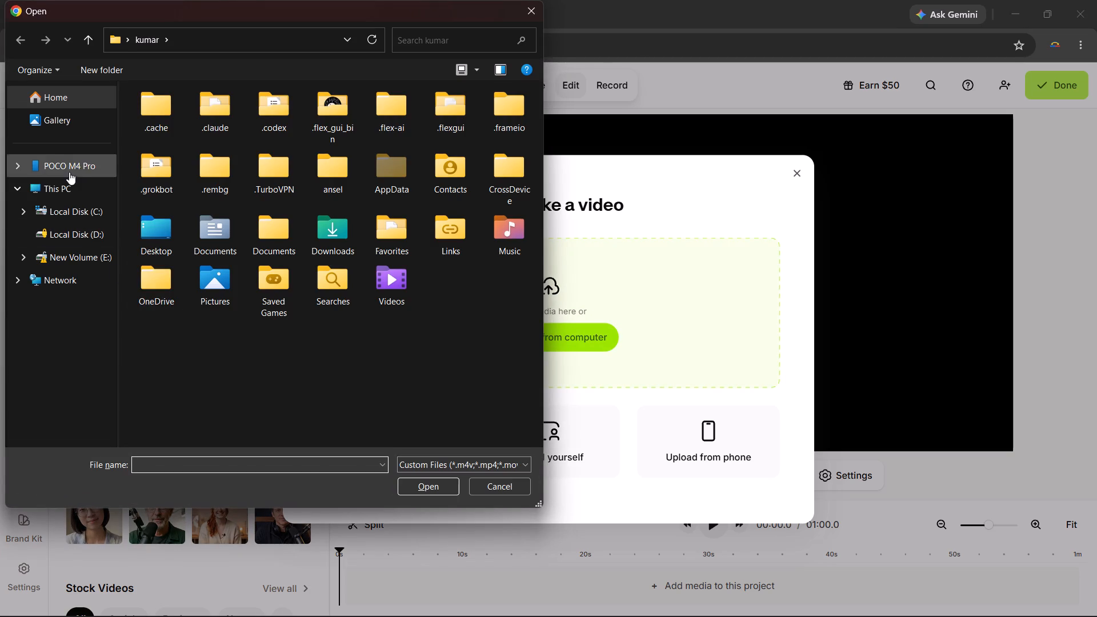
left_click(54, 195)
left_click(237, 140)
left_click(227, 151)
double_click(227, 151)
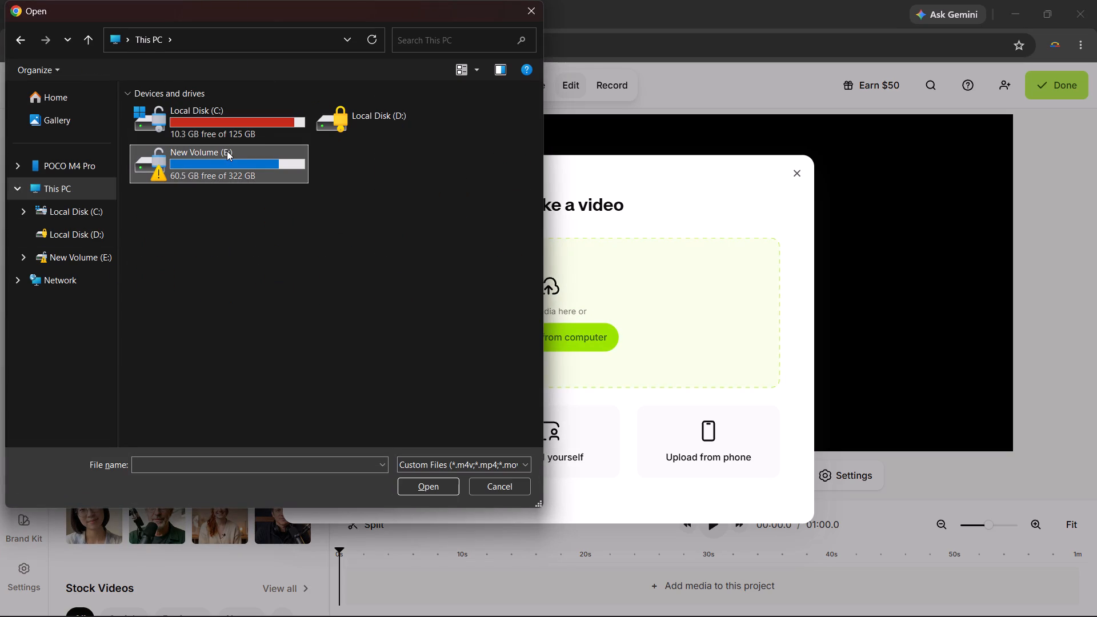
double_click(222, 157)
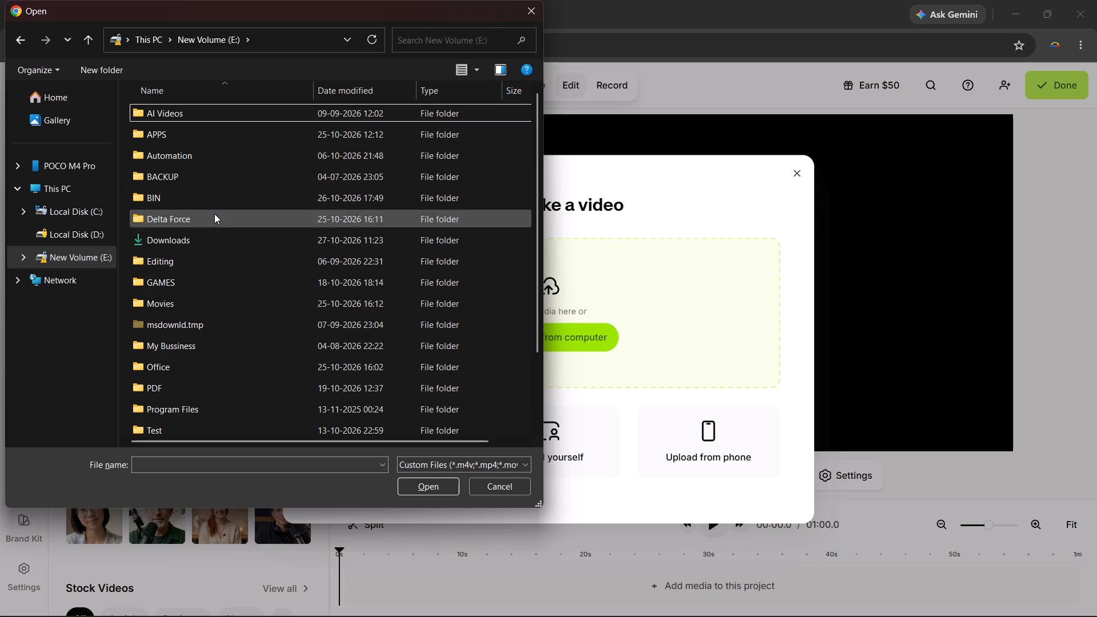
double_click(201, 367)
double_click(230, 130)
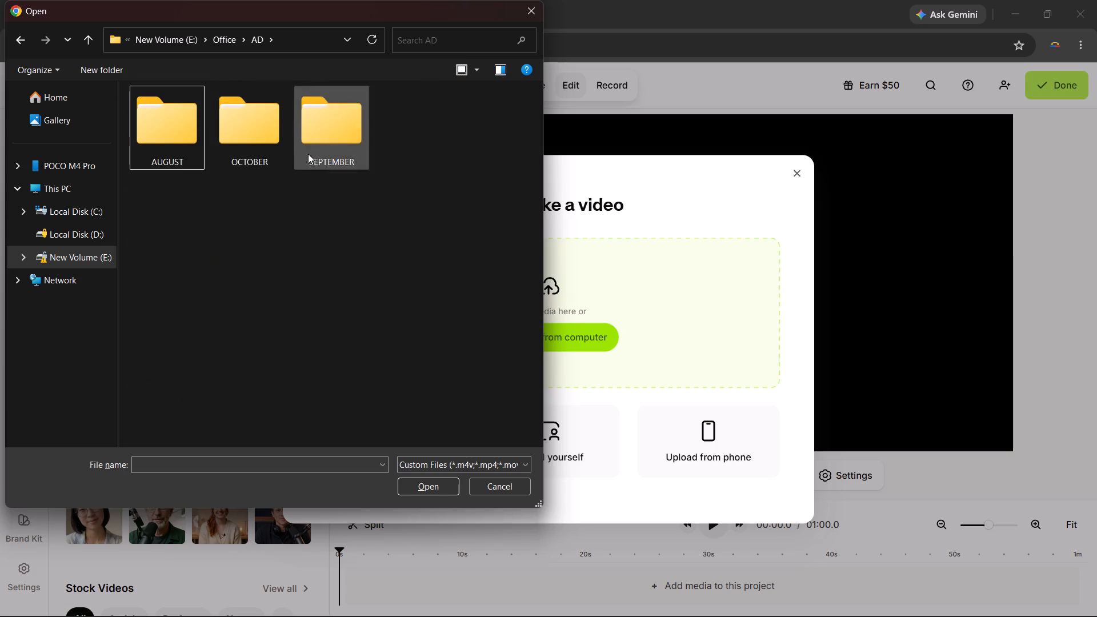
double_click(242, 141)
double_click(221, 193)
double_click(215, 121)
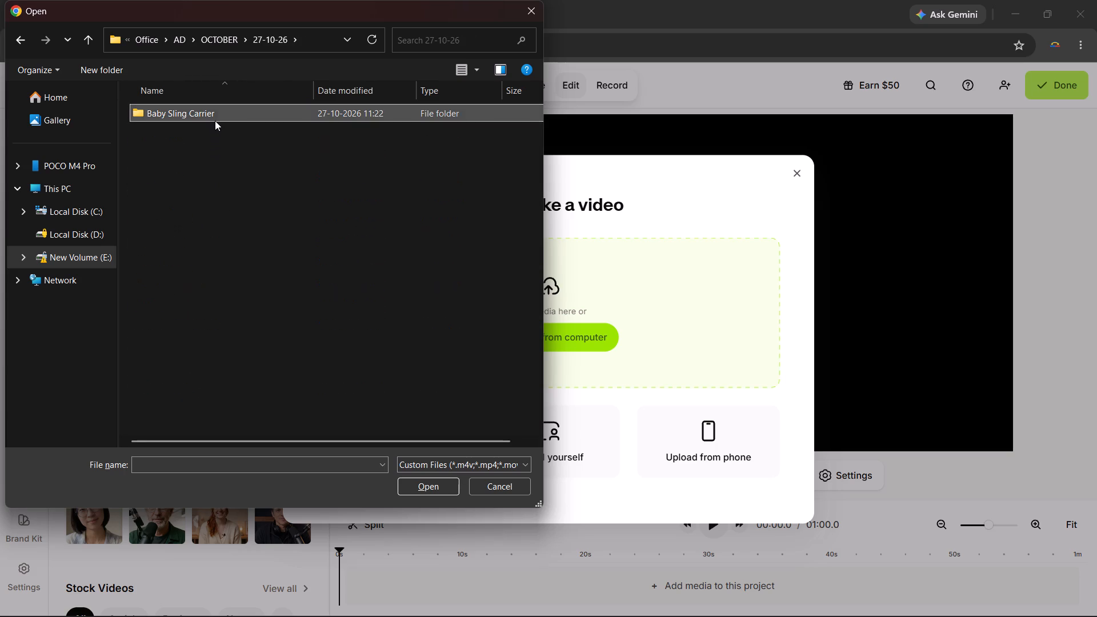
double_click(206, 138)
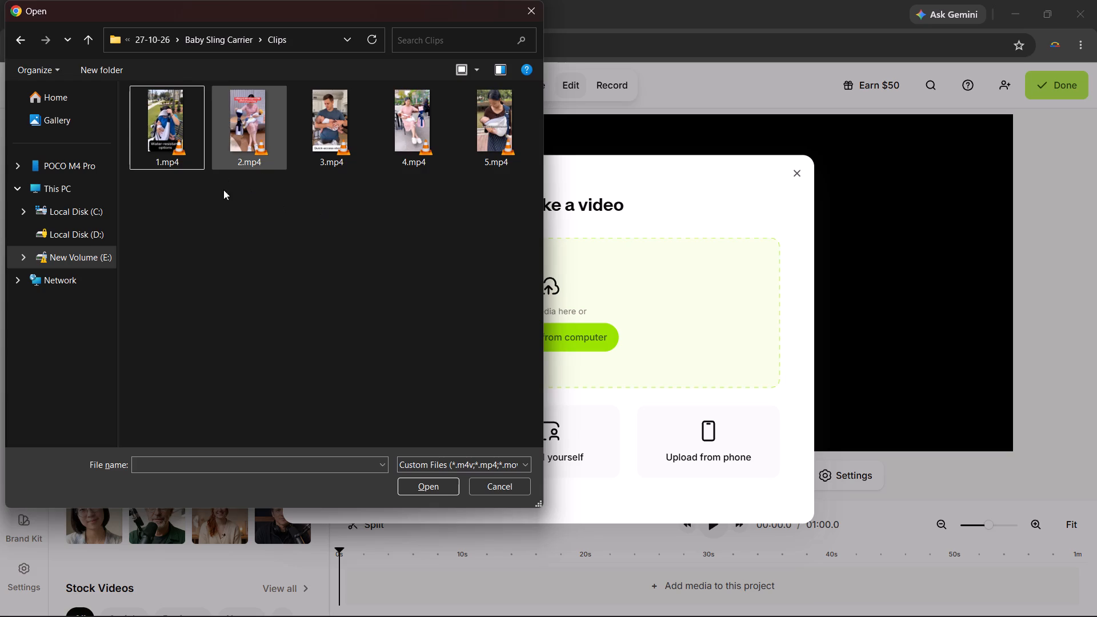
double_click(174, 131)
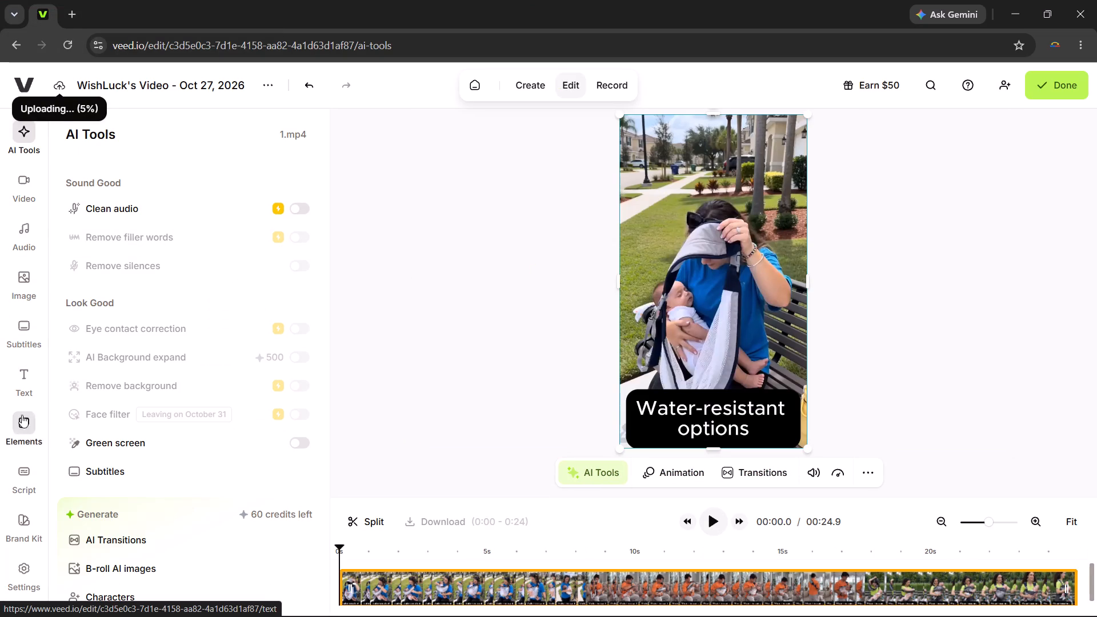
Open the script editor for the uploaded video and dismiss its introductory tip.
left_click(21, 479)
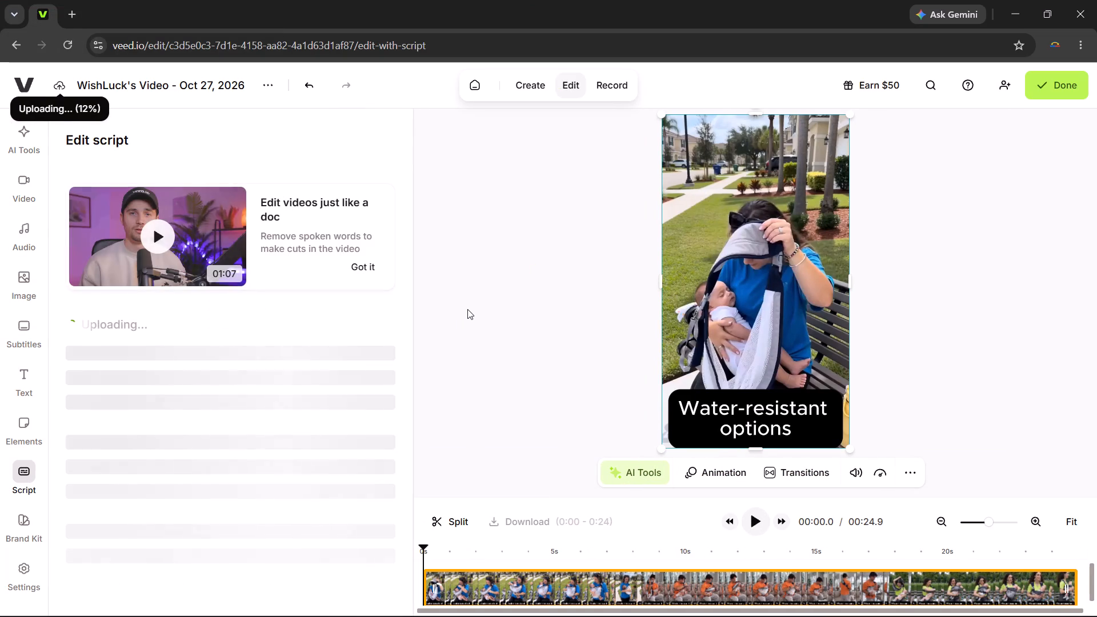
left_click(375, 271)
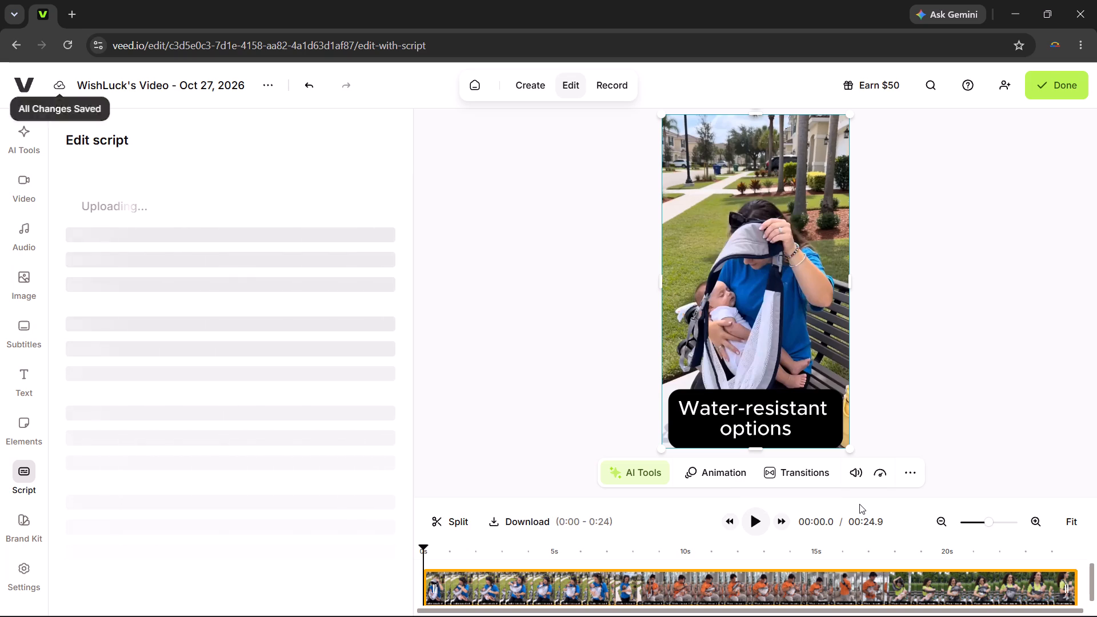
Switch to Premiere and play the opening of the ad copy that starts at about 00:01:18.
left_click(582, 607)
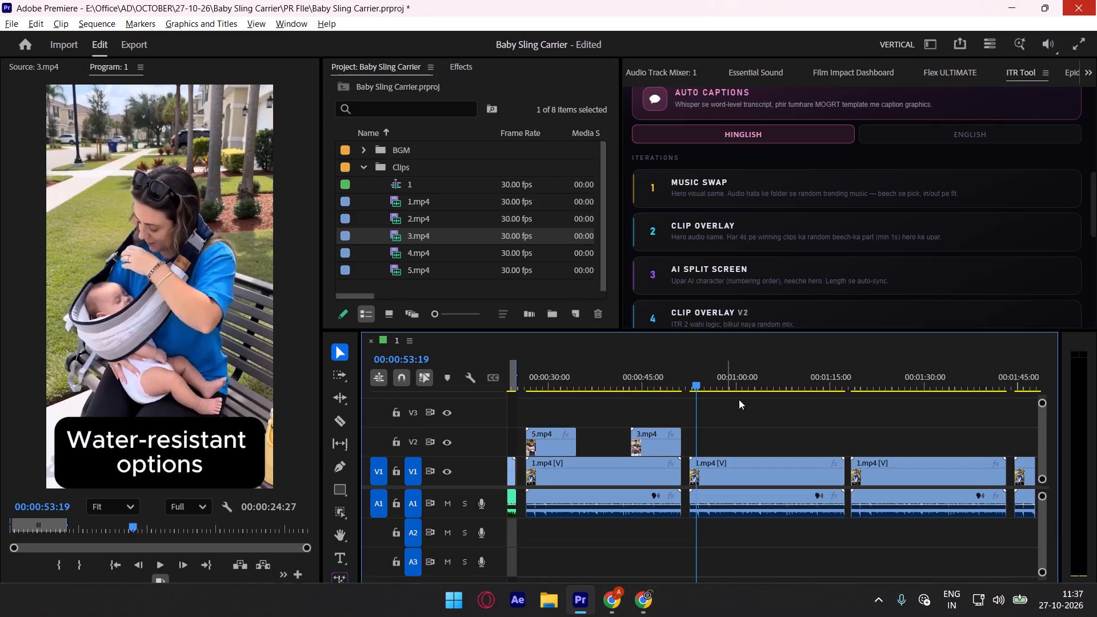
scroll(797, 424, "down", 4)
left_click(771, 379, "shift")
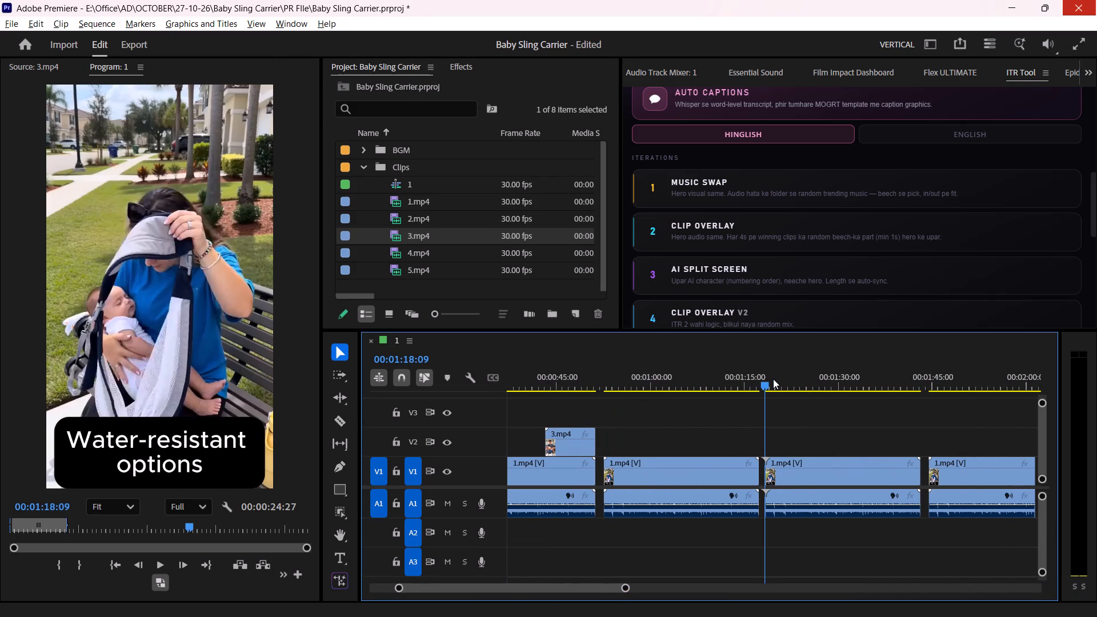
key("space")
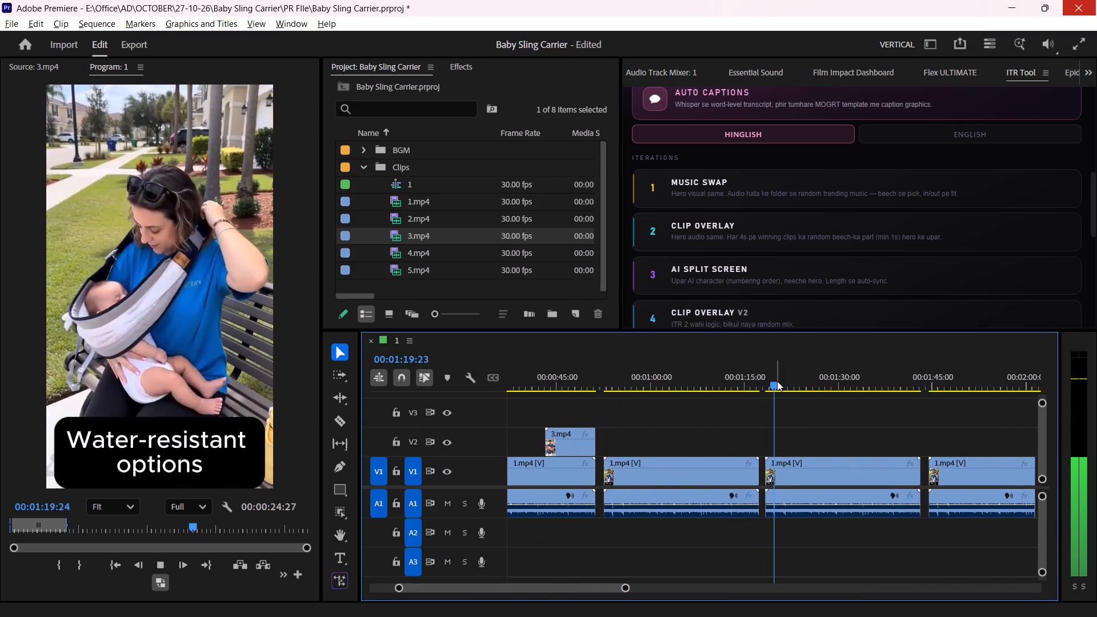
key("space")
Preview the source clips 5.mp4, 4.mp4, 3.mp4 and 2.mp4 to choose overlay footage for this ad copy.
double_click(465, 268)
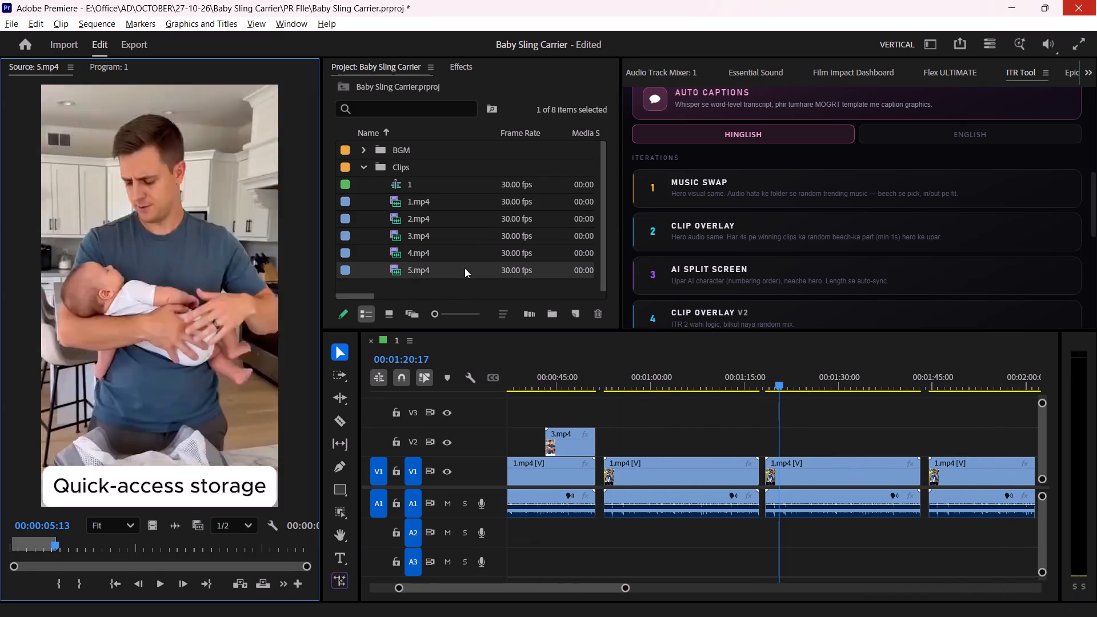
double_click(456, 254)
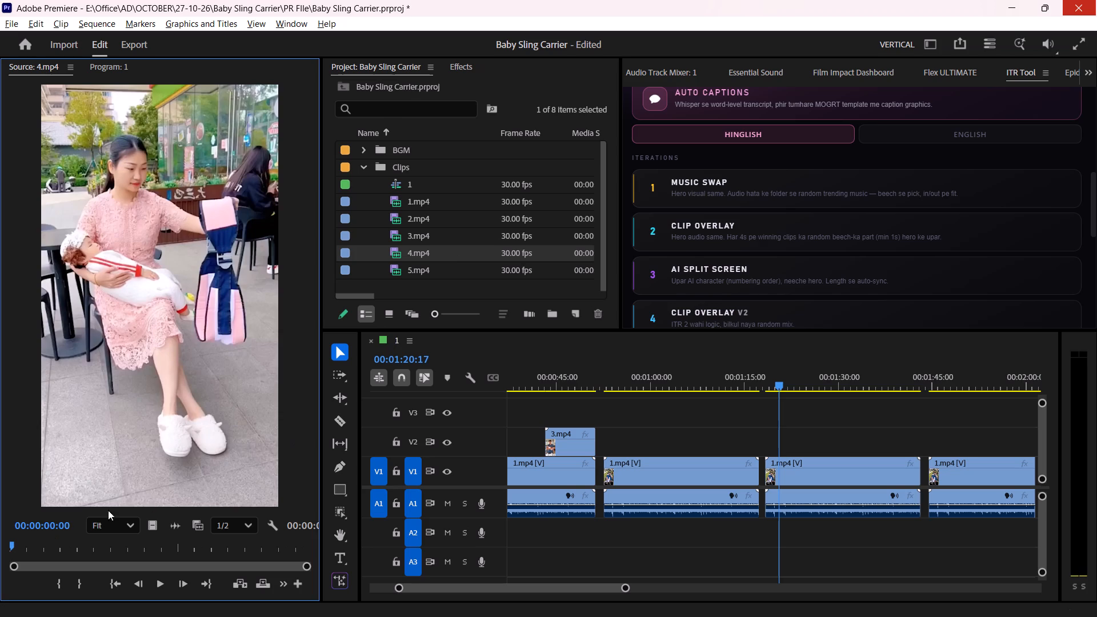
key("space")
left_click_drag(46, 540, 203, 543)
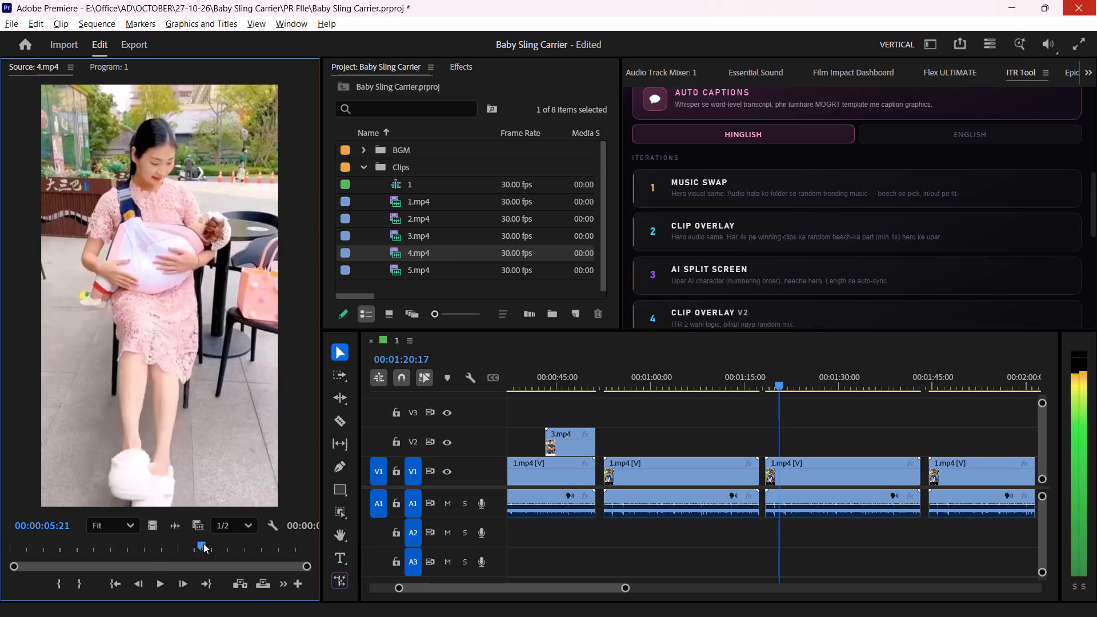
left_click_drag(203, 543, 293, 539)
double_click(430, 215)
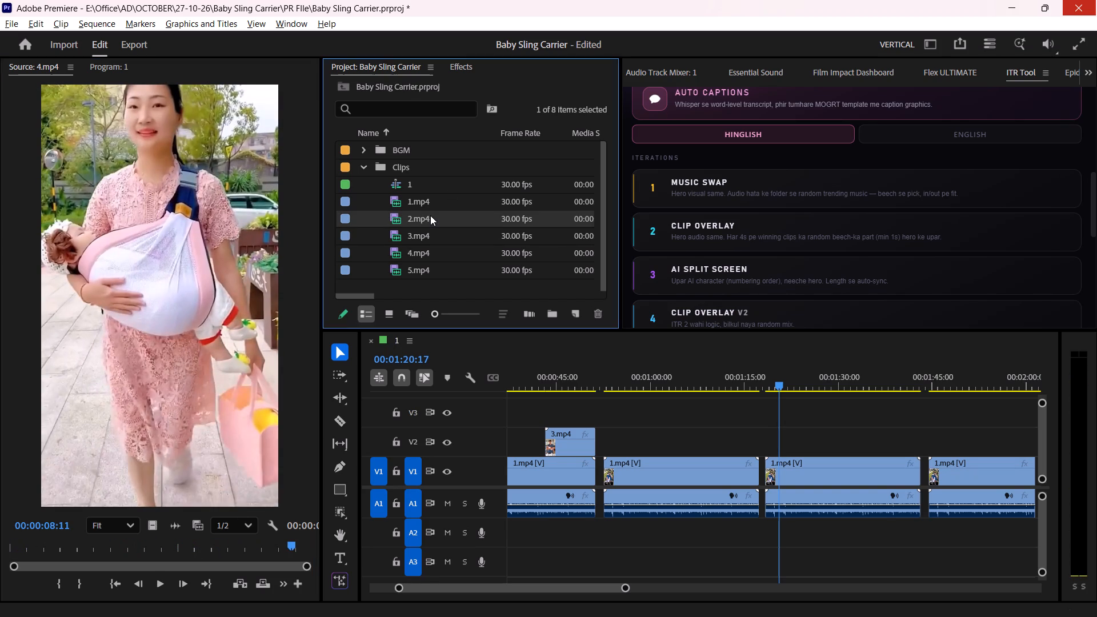
key("space")
double_click(441, 241)
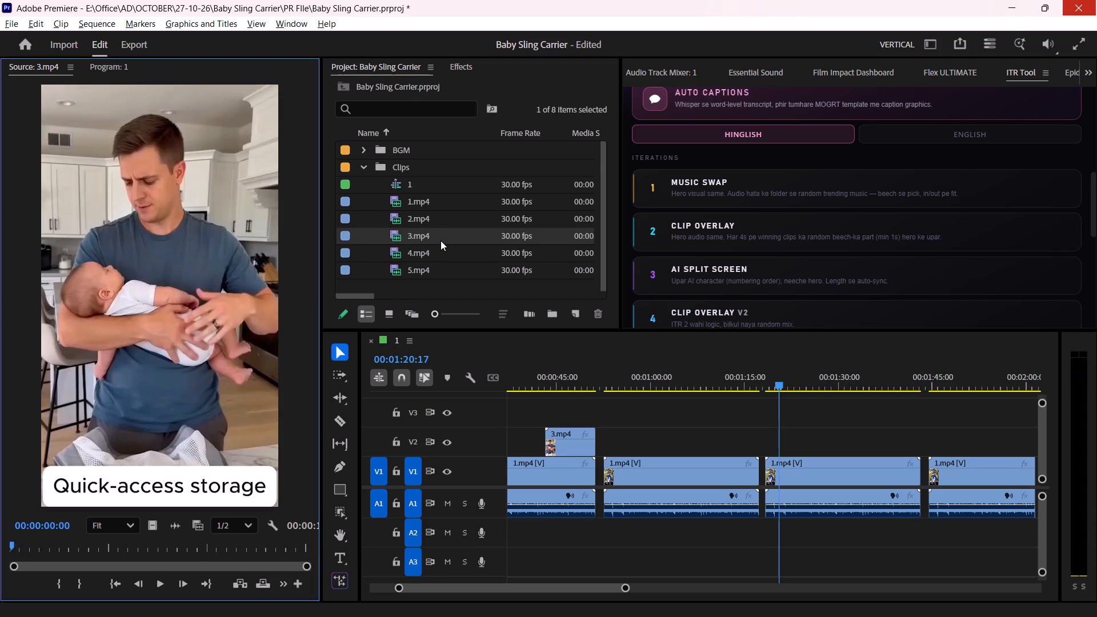
key("space")
double_click(444, 220)
key("space")
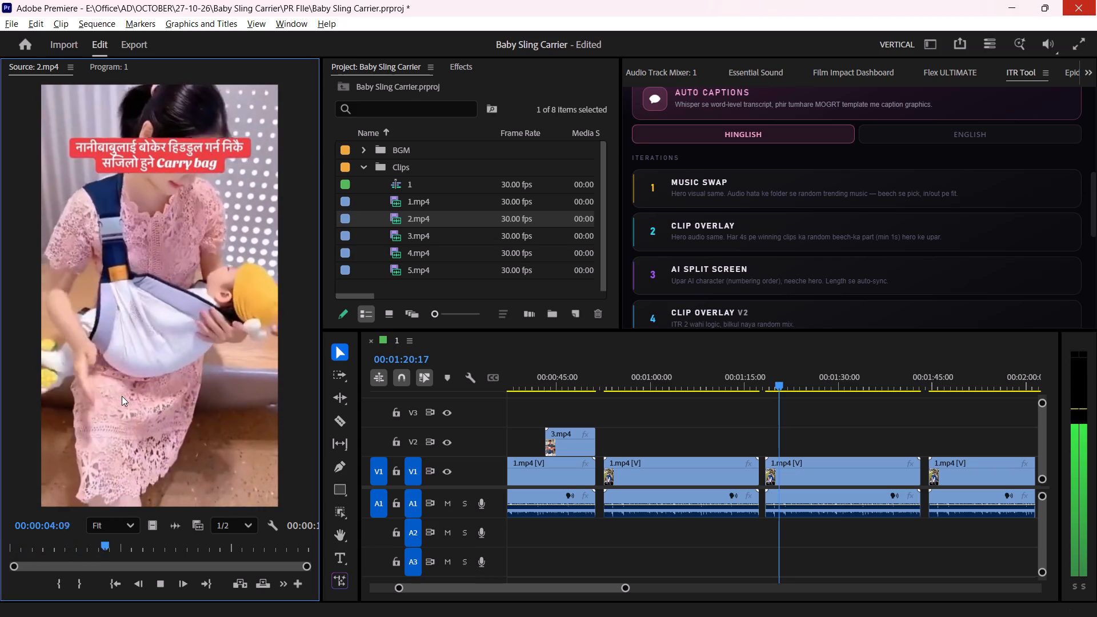
left_click_drag(138, 540, 195, 540)
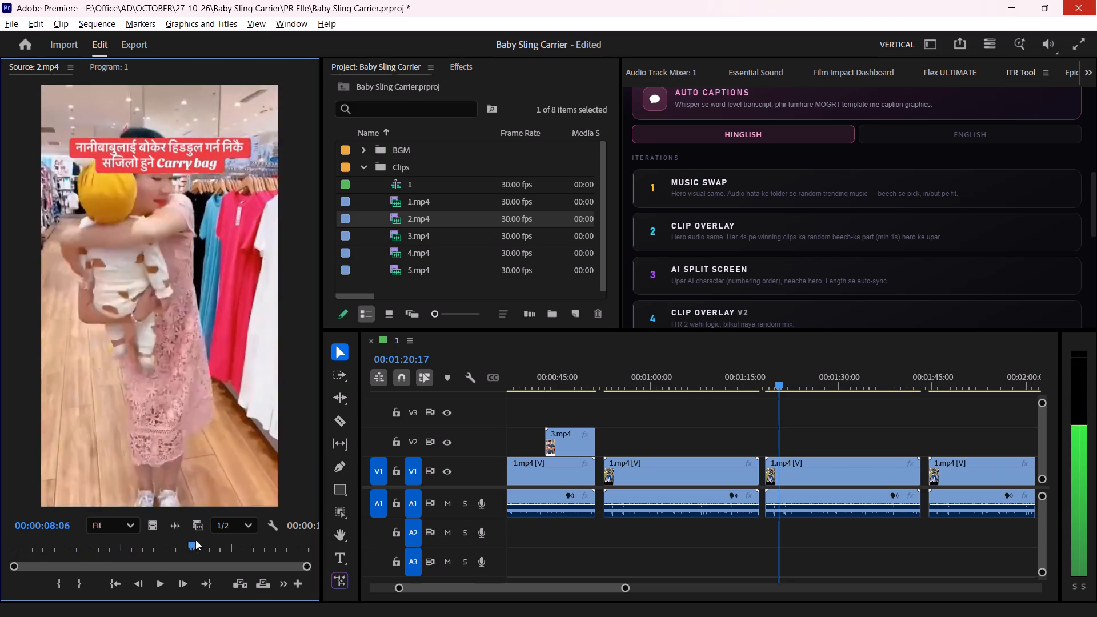
left_click_drag(195, 540, 19, 534)
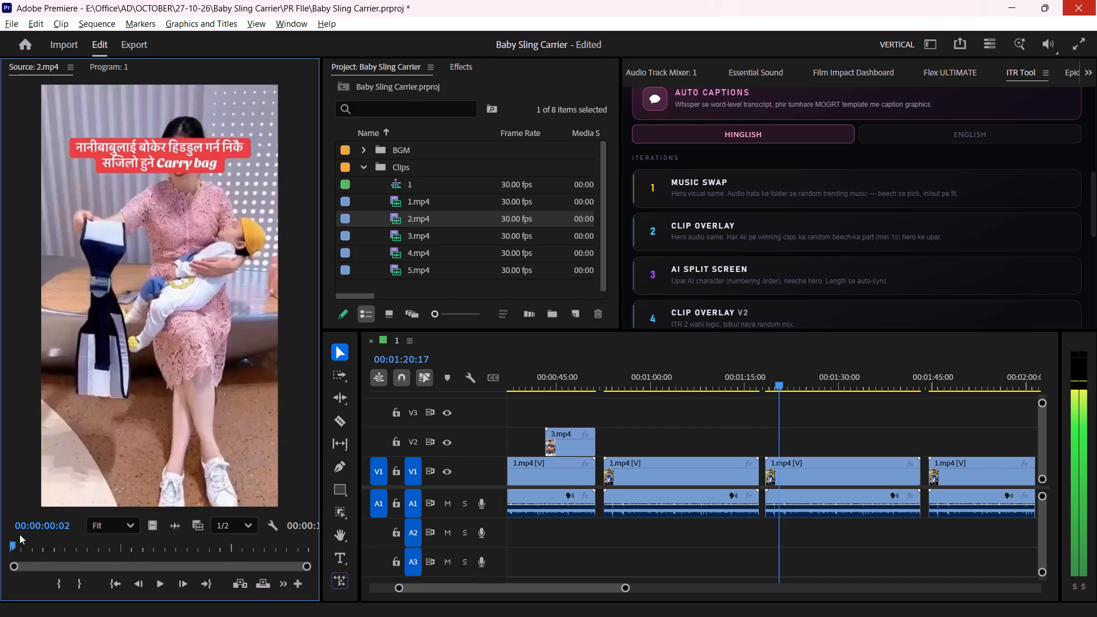
left_click_drag(19, 534, 82, 528)
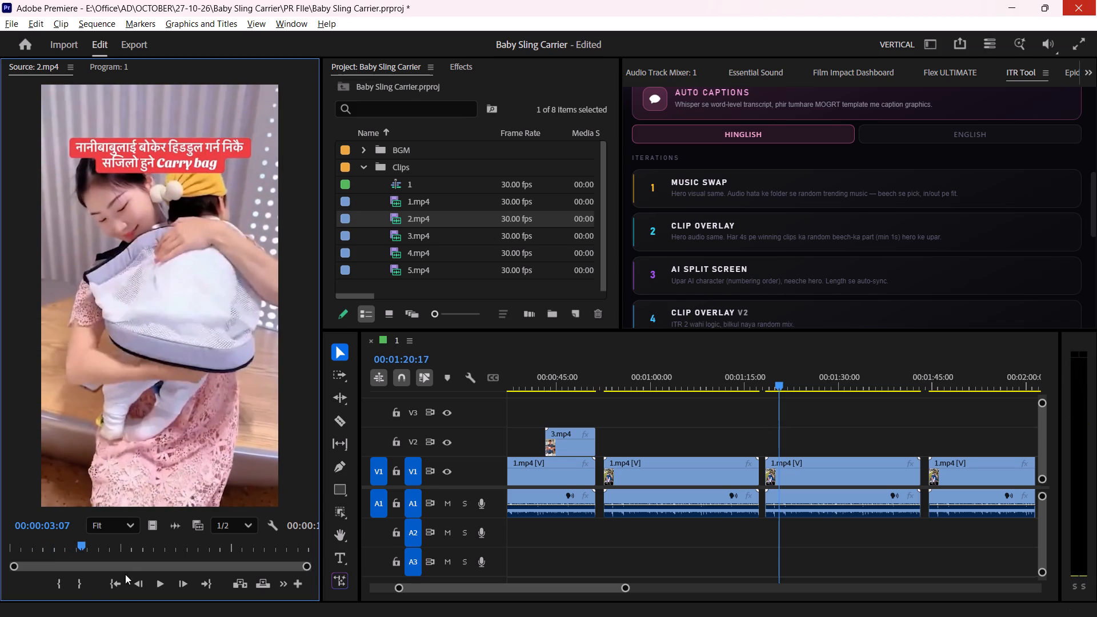
Overlay 2.mp4 on V2 at the start of the ad copy at about 00:01:18 and remove its audio from A2.
left_click_drag(84, 583, 86, 574)
left_click_drag(160, 362, 761, 444)
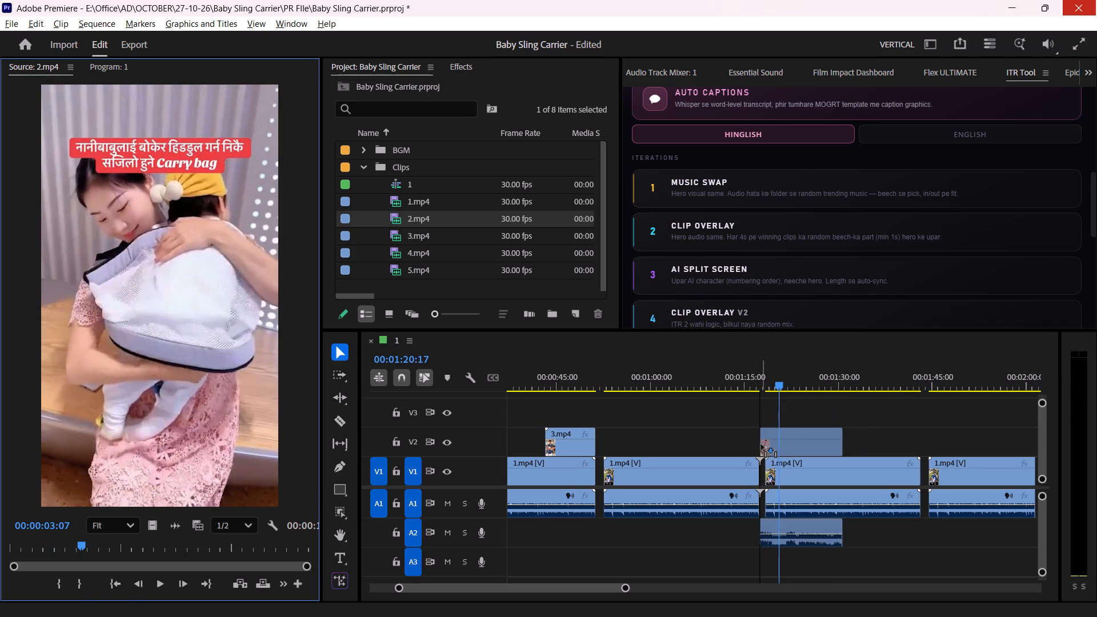
left_click_drag(761, 444, 767, 446)
left_click(834, 403)
left_click(830, 535, "alt")
key("s")
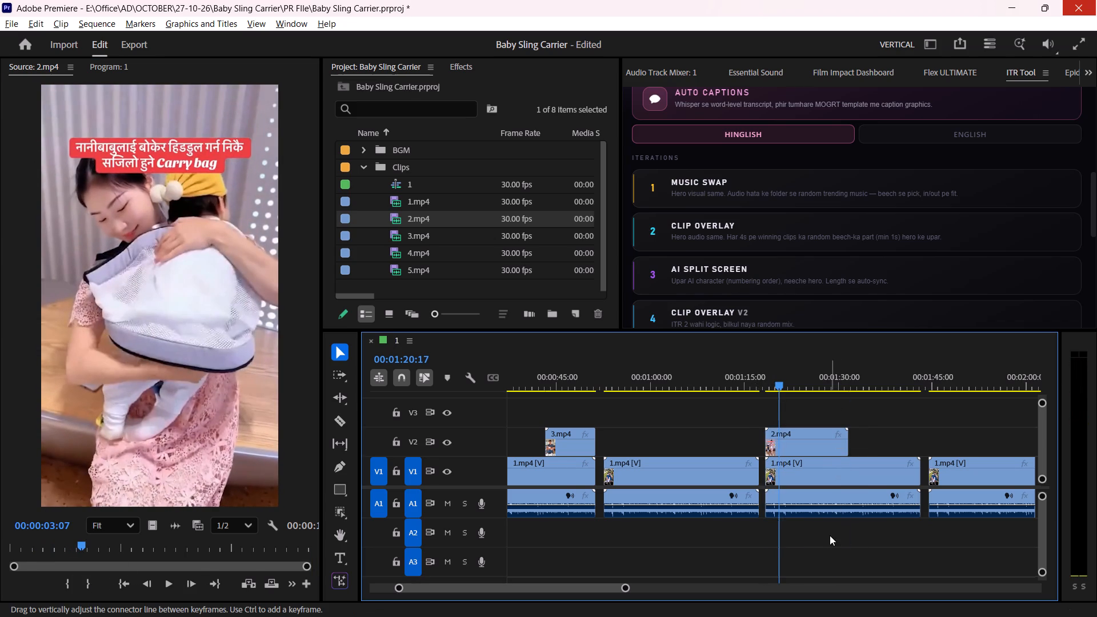
Play through the 2.mp4 overlay and trim about one second off its end.
key("space")
scroll(862, 430, "up", 3, "alt")
scroll(862, 430, "down", 3, "alt")
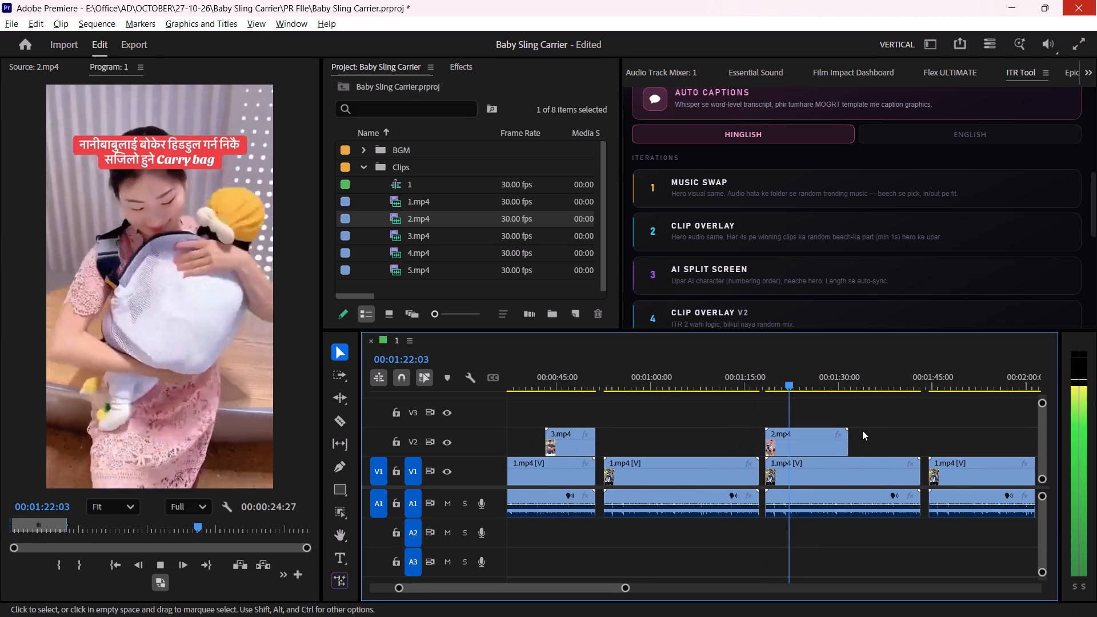
scroll(862, 430, "up", 6, "alt")
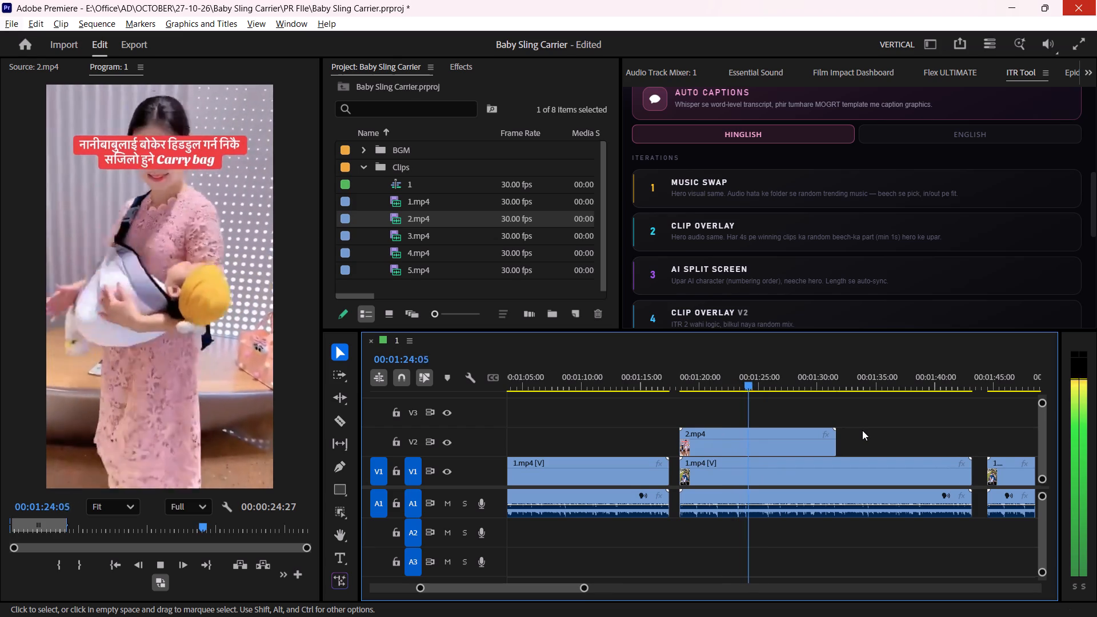
key("space")
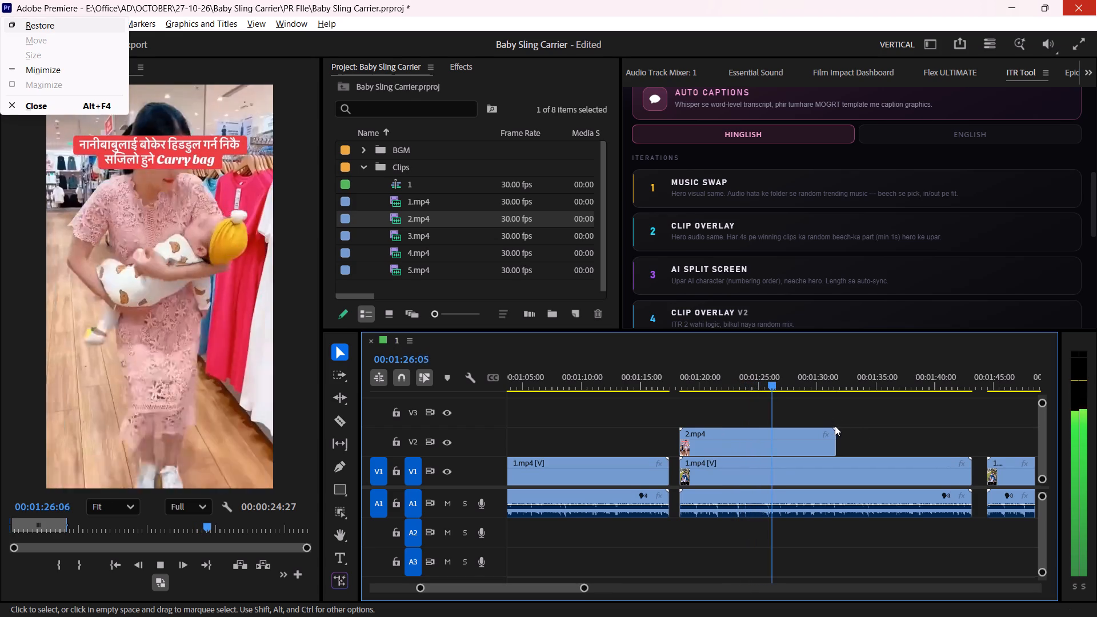
left_click_drag(835, 431, 824, 434)
key("space")
Replay the ad copy's opening and move the 2.mp4 overlay later on V2, starting at about 00:01:27.
left_click_drag(775, 383, 736, 386)
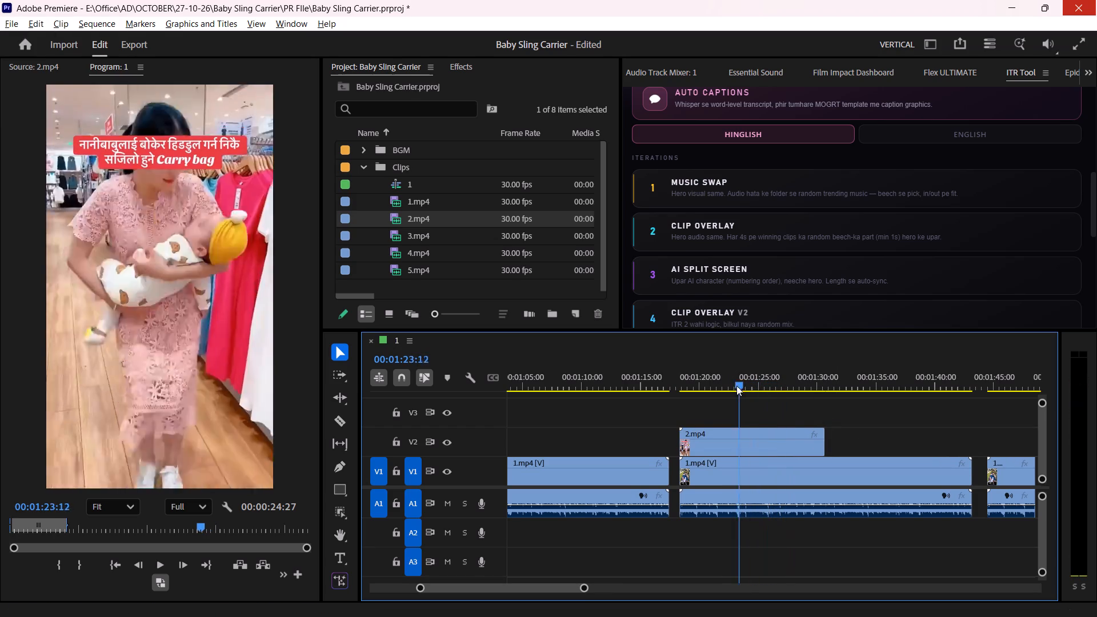
left_click_drag(736, 386, 698, 387)
key("space")
left_click_drag(707, 434, 807, 433)
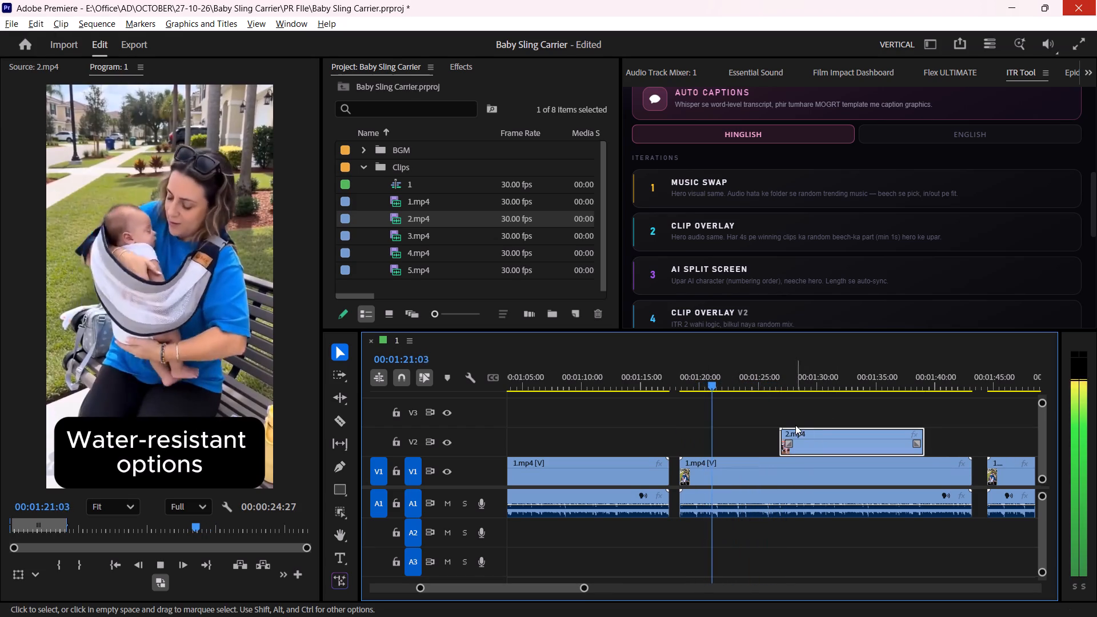
Find the cut to the man in the orange shirt and align the 2.mp4 overlay's start with it at 00:01:26:11.
scroll(759, 422, "up", 2)
scroll(759, 422, "down", 5)
scroll(698, 422, "up", 3, "alt")
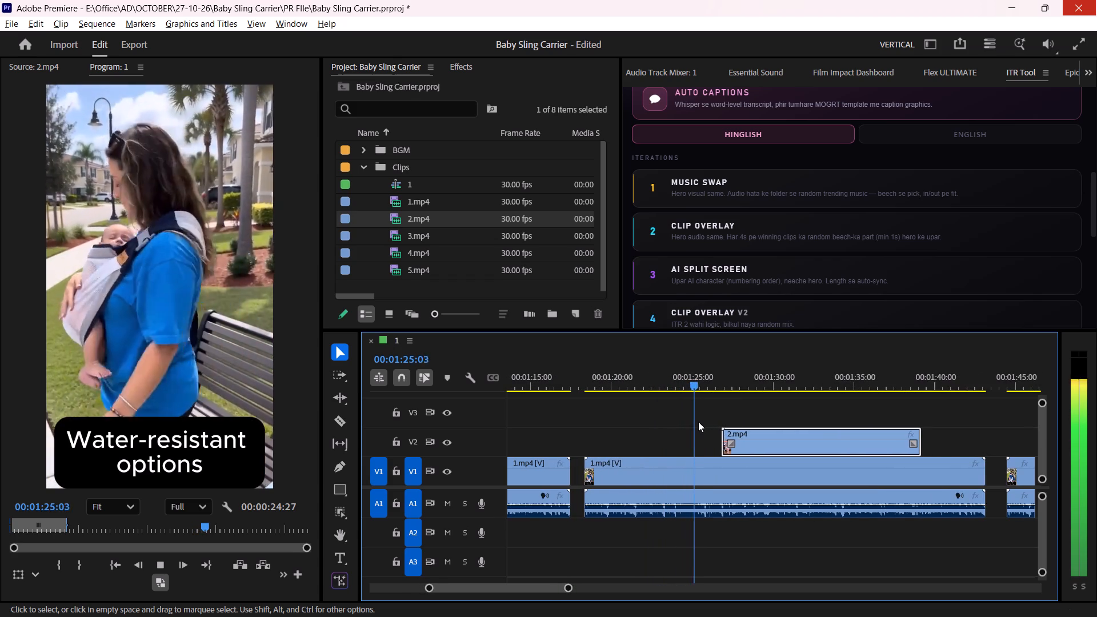
key("space")
key("space")
key("space")
key("space")
key("space")
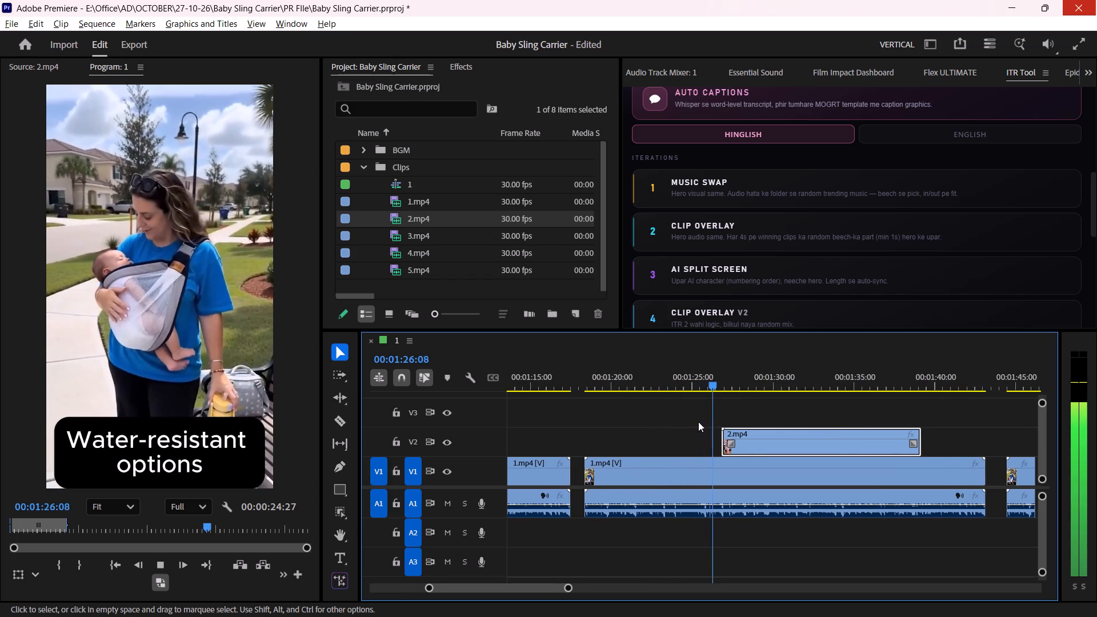
key("space")
key("space")
key("Left")
key("Left")
key("Left")
key("Left")
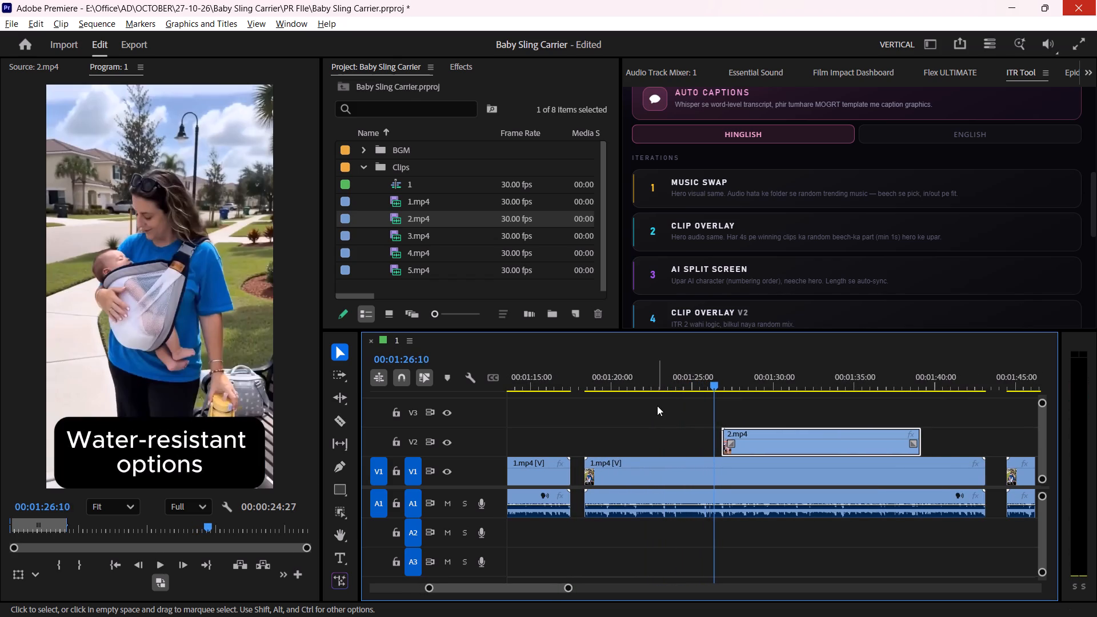
key("Left")
key("Right")
key("Right")
key("Left")
key("Right")
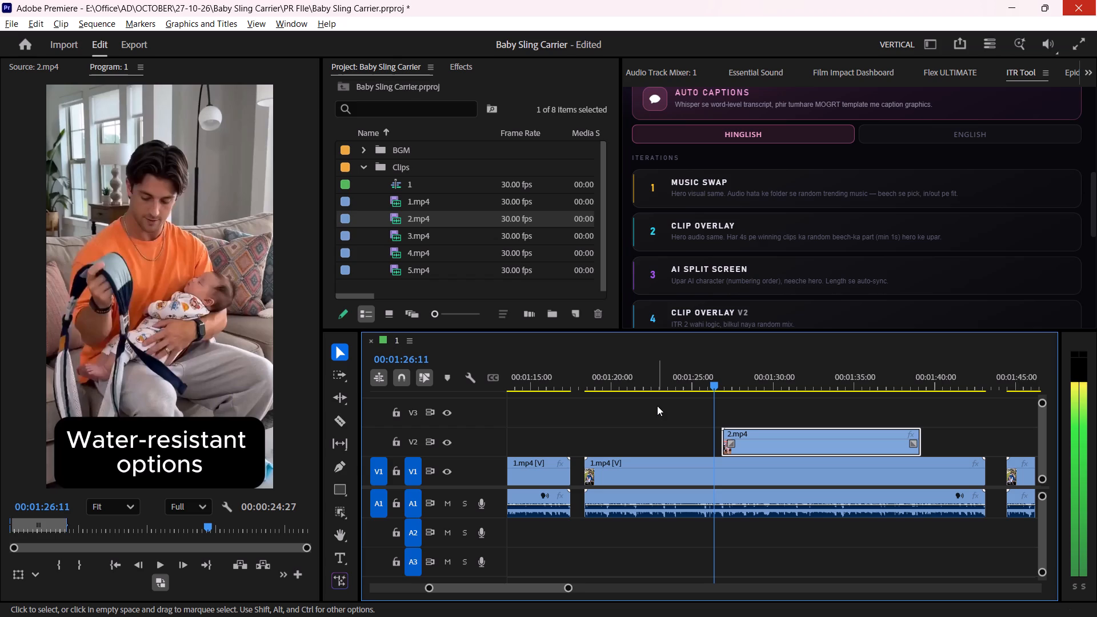
left_click_drag(761, 433, 751, 433)
left_click(751, 412)
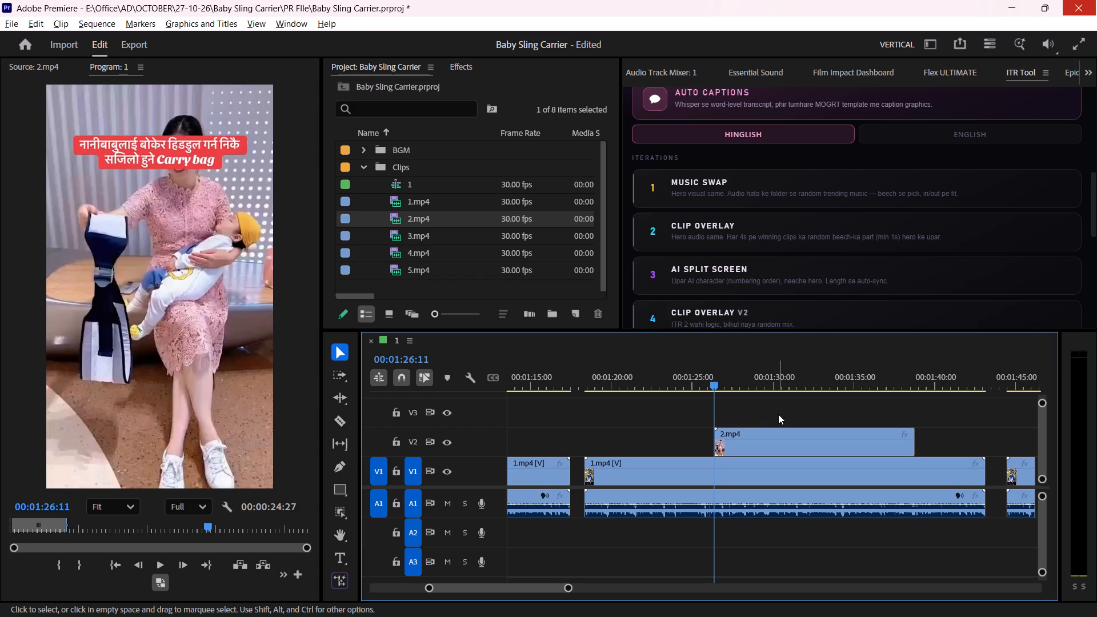
Play past the end of the 2.mp4 overlay to the end of its ad copy and review the ad copies across the whole timeline.
key("space")
left_click_drag(851, 384, 913, 380)
key("space")
scroll(929, 388, "down", 4)
scroll(929, 388, "down", 2, "alt")
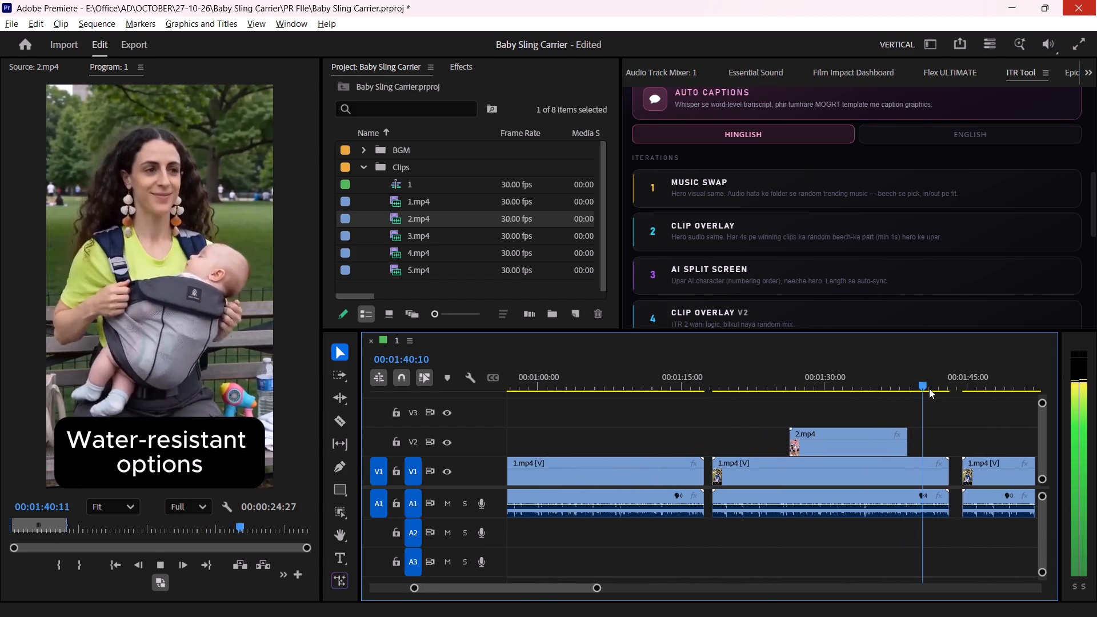
scroll(929, 388, "down", 3)
scroll(913, 395, "down", 2, "alt")
scroll(485, 444, "down", 1, "alt")
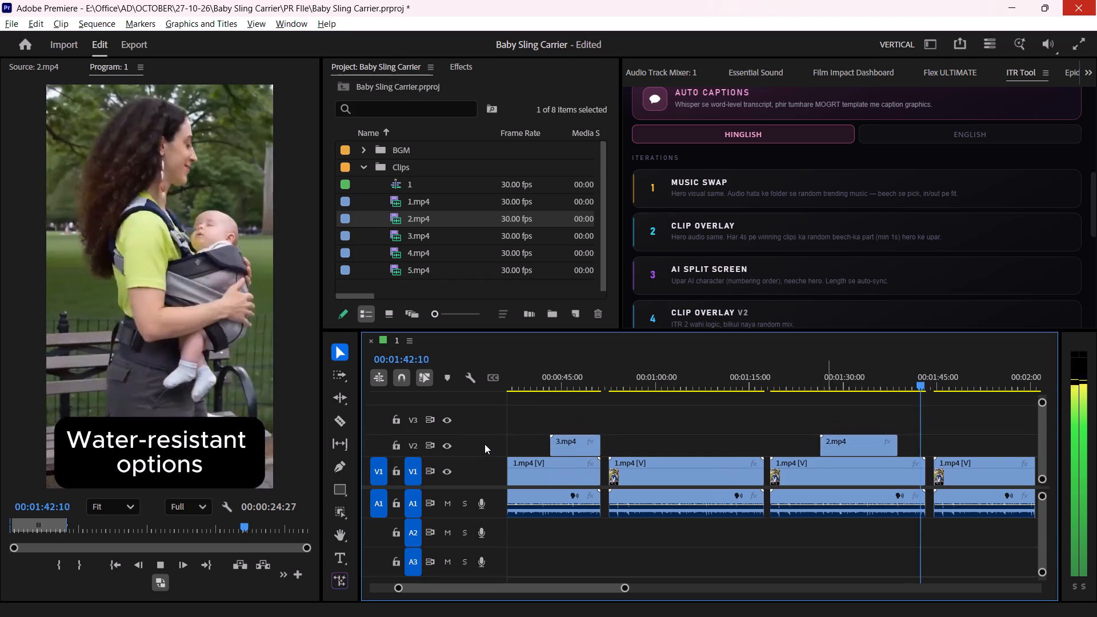
scroll(485, 444, "down", 3, "alt")
scroll(846, 440, "down", 6)
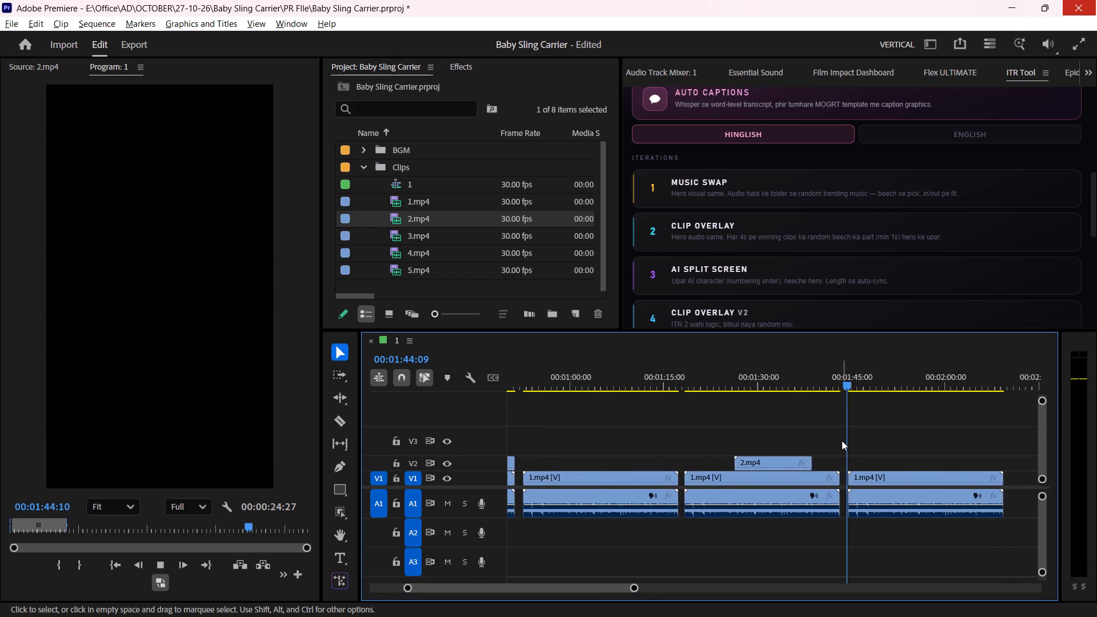
scroll(842, 440, "down", 1)
scroll(842, 440, "down", 3, "alt")
Stop playback and return the playhead to the start of the third ad copy, at about 00:00:52.
key("space")
left_click_drag(835, 383, 665, 398)
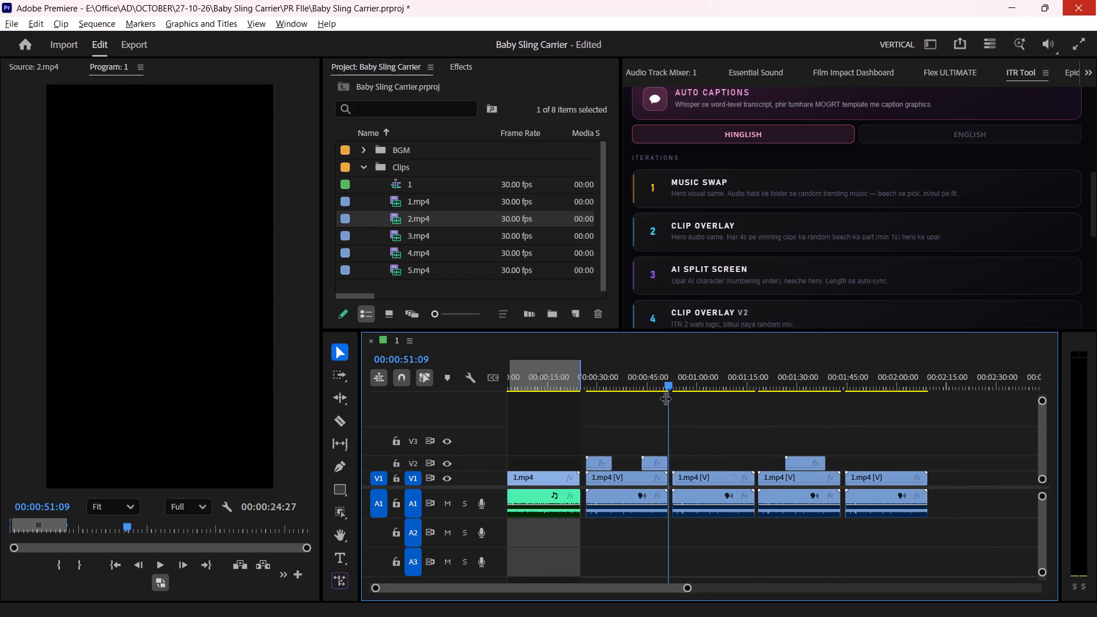
left_click_drag(665, 398, 675, 398)
Switch to VEED in Chrome and capture a screenshot of the full transcript paragraph in the Edit script area.
left_click(650, 595)
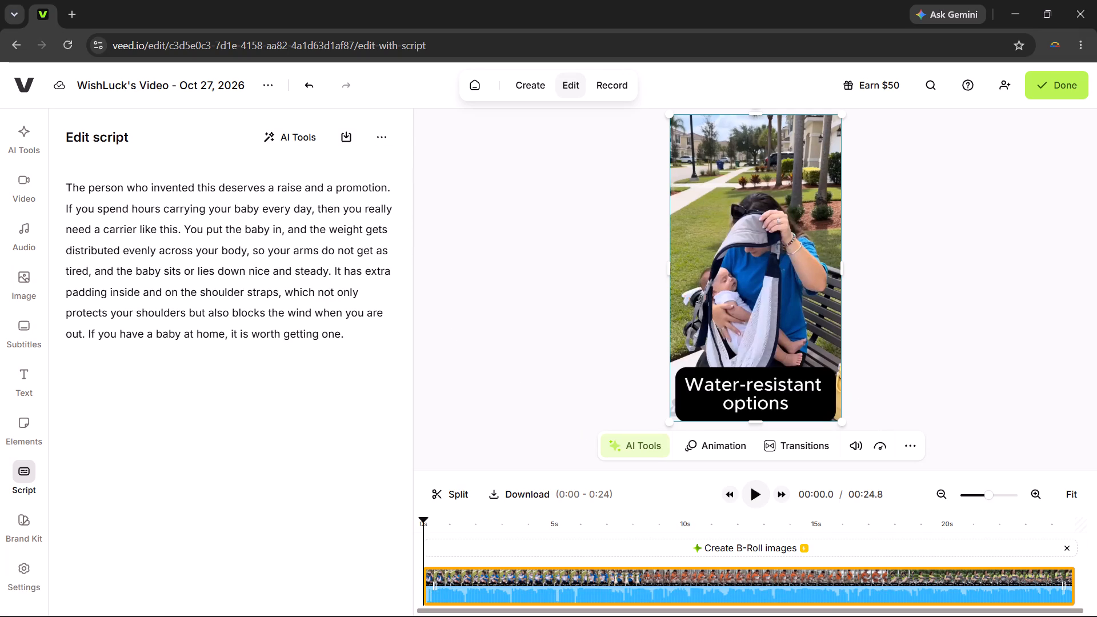
key("Print")
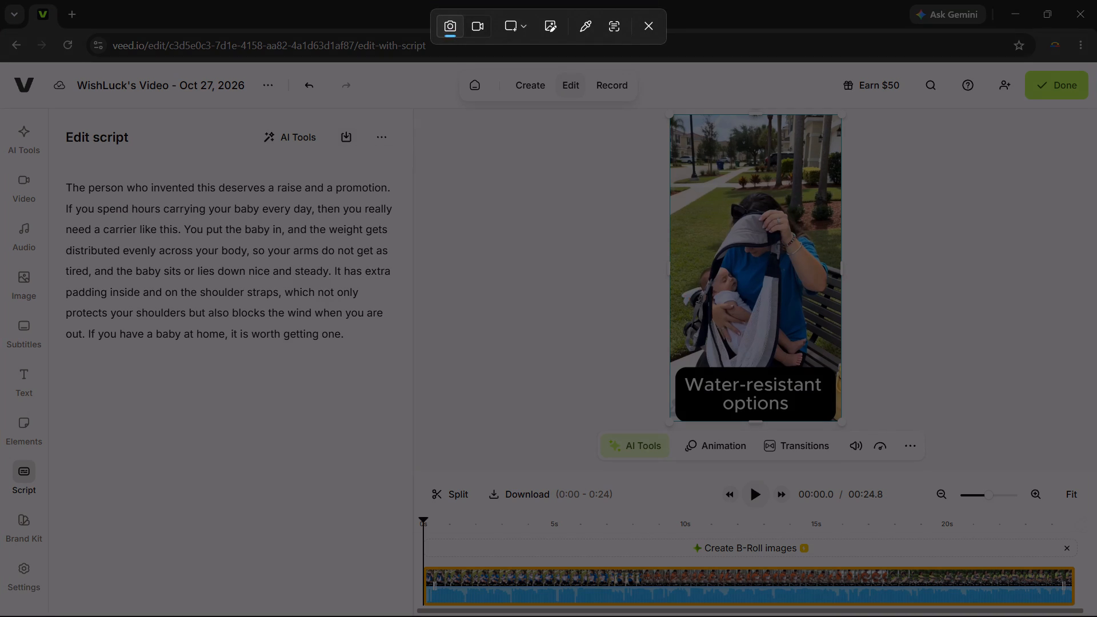
left_click_drag(57, 175, 395, 306)
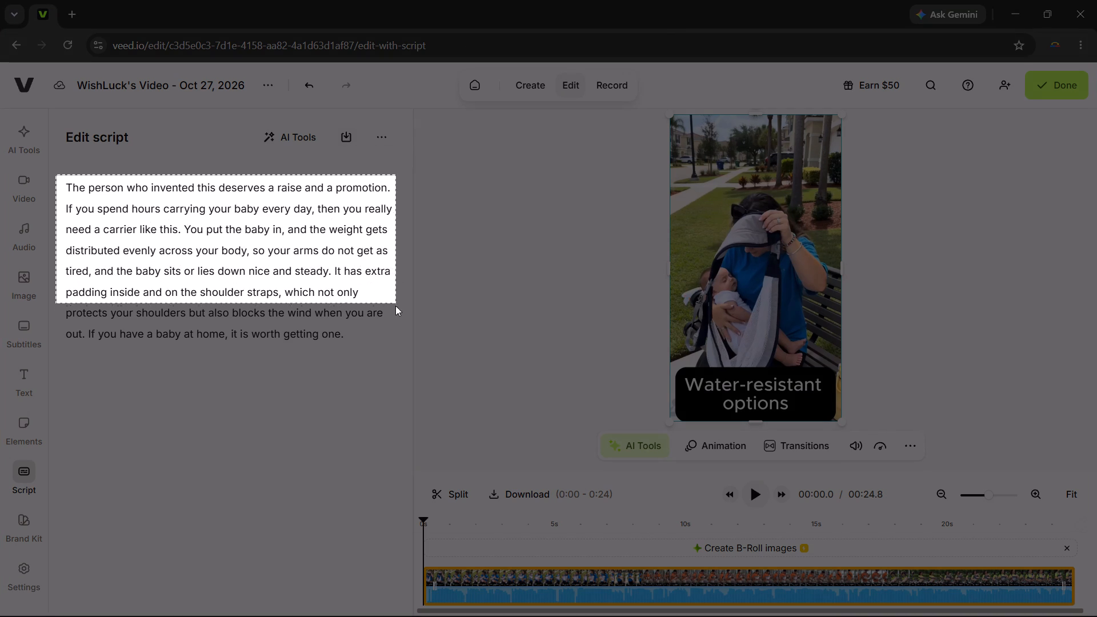
left_click_drag(395, 306, 401, 355)
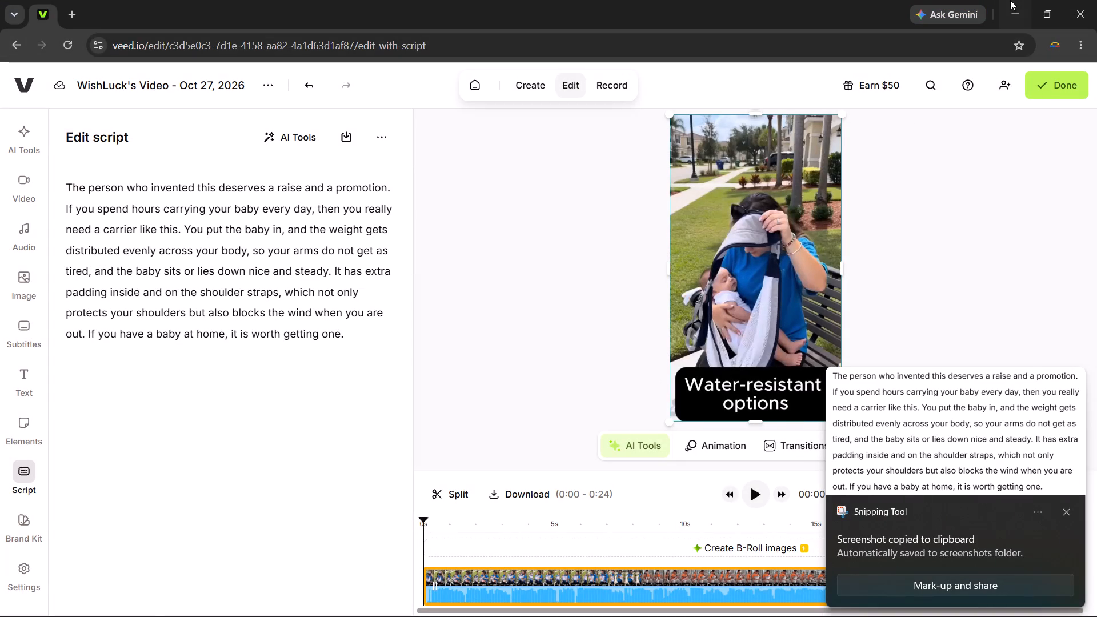
Search the computer for "chat" and launch the match, dismissing the screenshot notification and minimizing the VEED browser window.
type("chat")
key("Return")
left_click(1064, 516)
left_click(1017, 15)
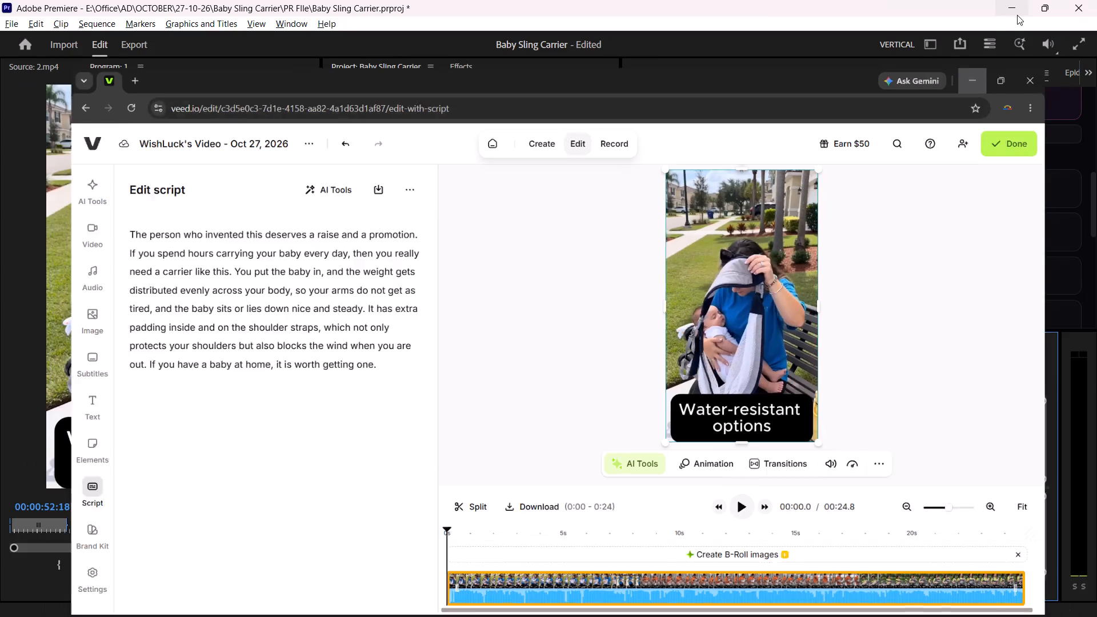
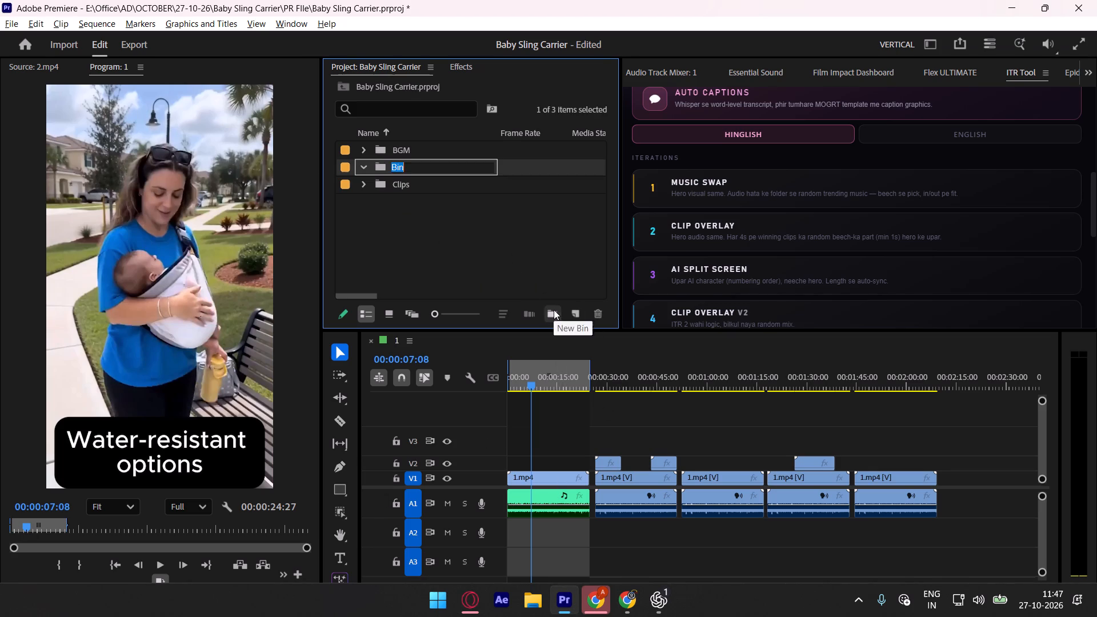
left_click(467, 263)
Import 1.mp4 and 2.mp4 from the Baby Sling Carrier AI folder into the project.
double_click(466, 260)
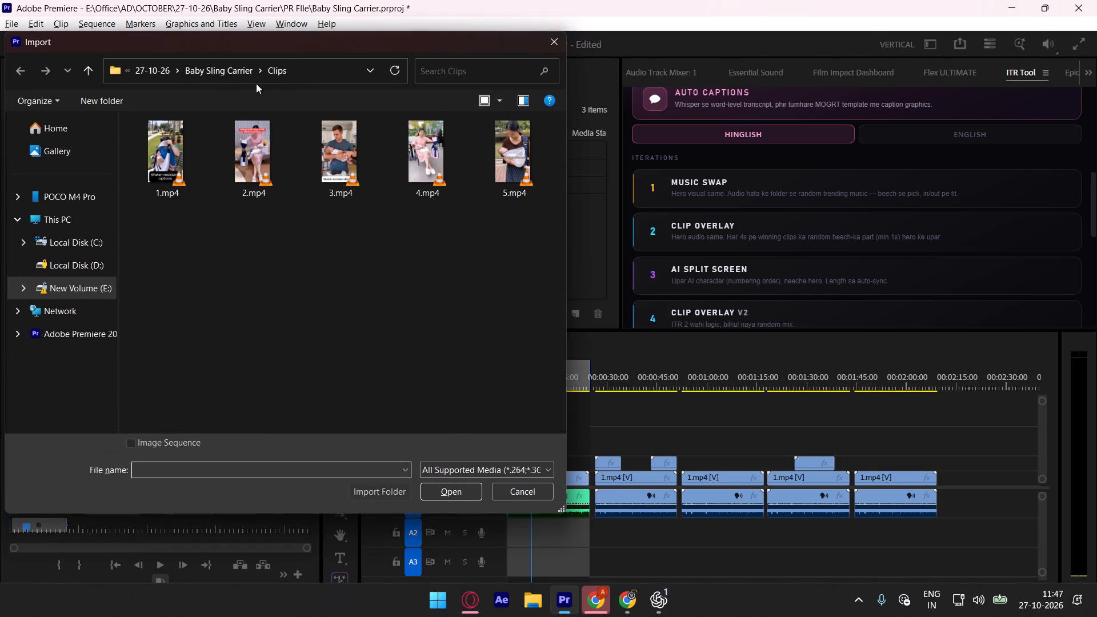
left_click(225, 78)
double_click(214, 142)
left_click_drag(417, 230, 124, 161)
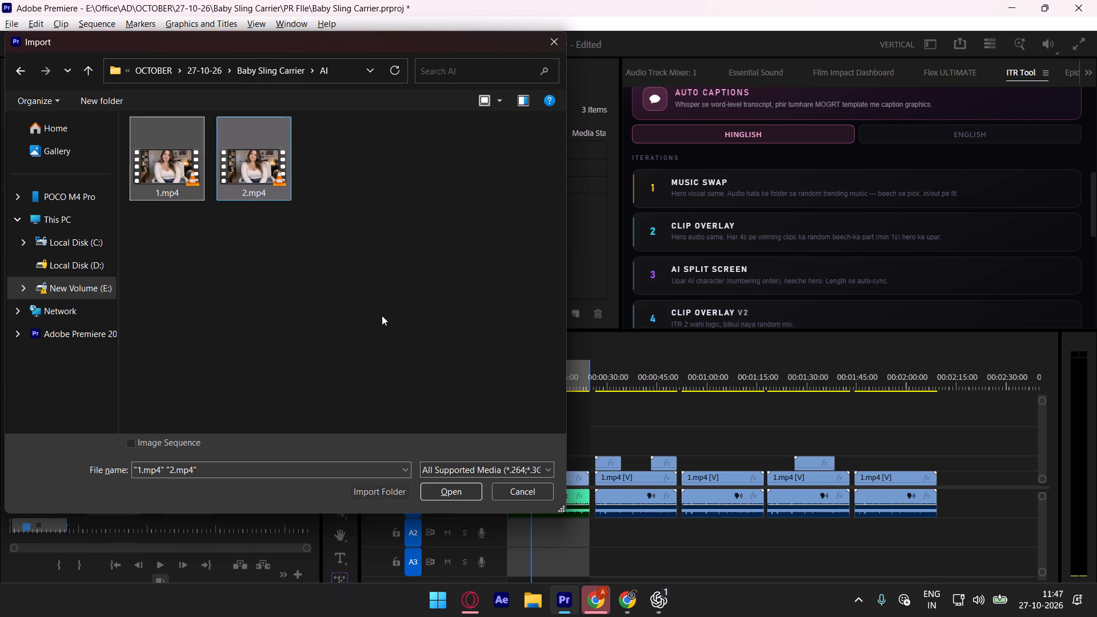
left_click(458, 491)
Move the imported 1.mp4 and 2.mp4 into the new Bin.
left_click(407, 153)
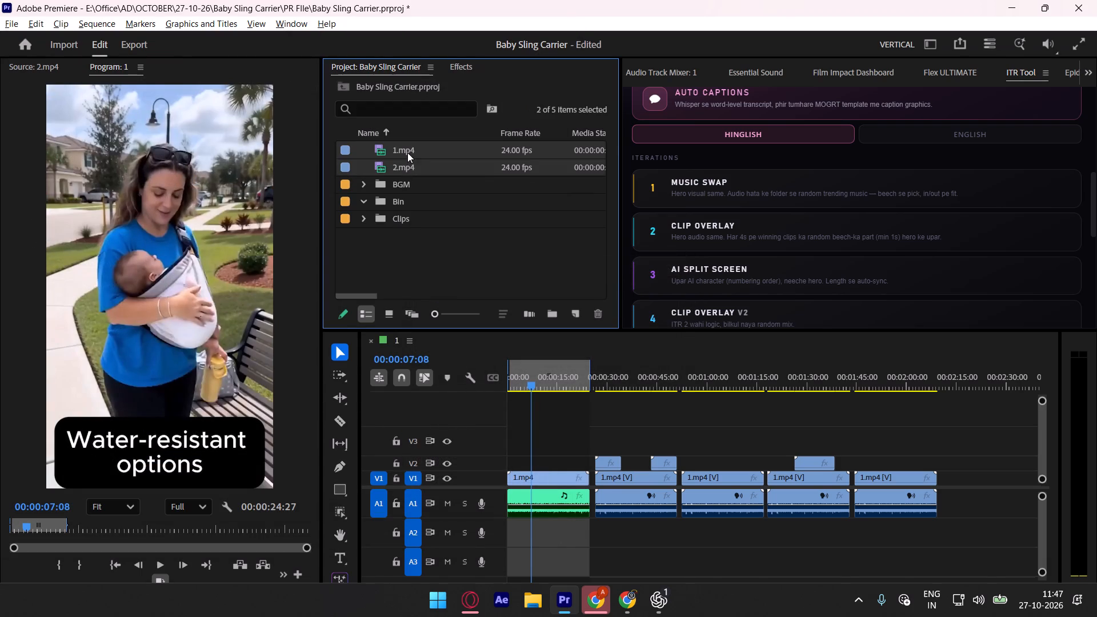
left_click_drag(421, 281, 421, 274)
left_click(418, 146)
left_click(412, 167, "shift")
left_click_drag(397, 166, 433, 203)
left_click(416, 254)
left_click(422, 193)
left_click(419, 184)
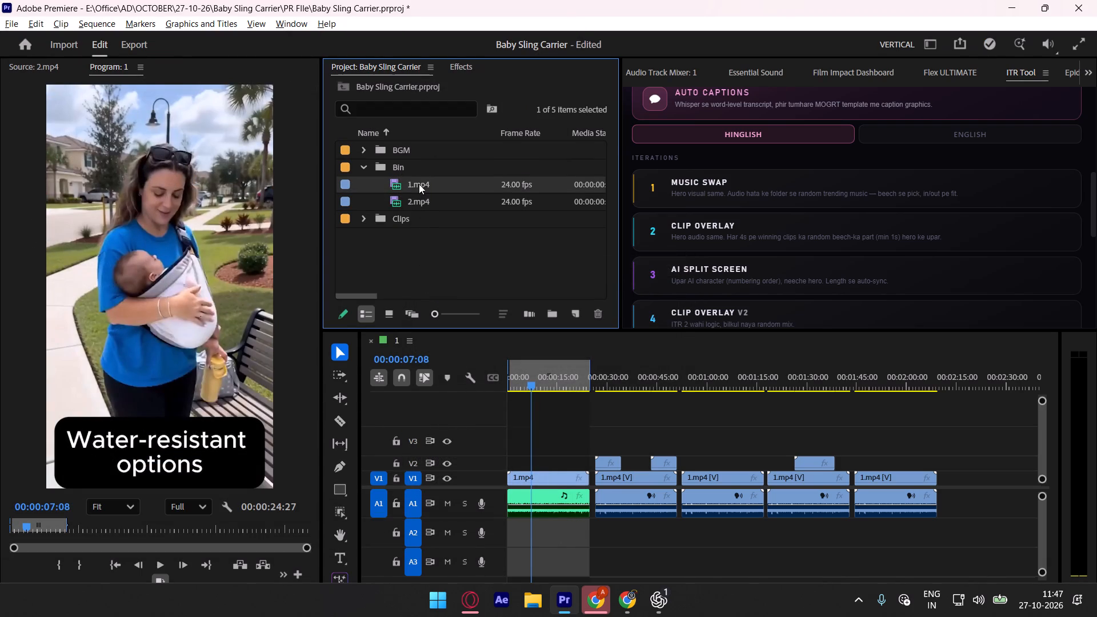
Add the Bin's 1.mp4 to track V2 and 2.mp4 to track V3 in the timeline.
left_click_drag(408, 181, 684, 459)
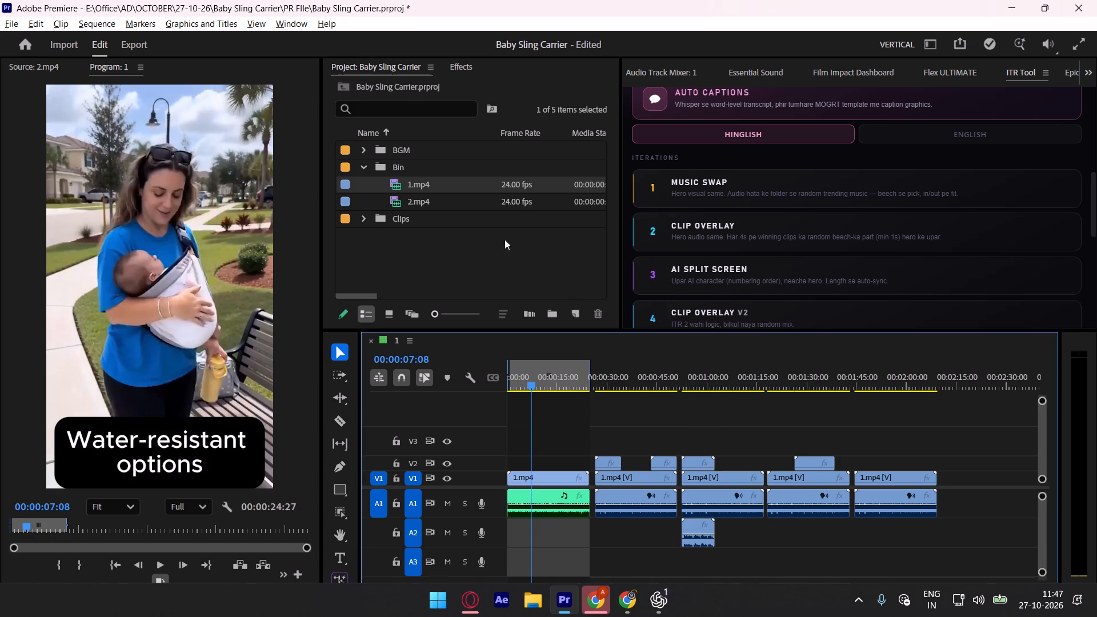
left_click_drag(455, 205, 747, 436)
Move both lady clips with their audio onto V1 and A1, back to back in the empty area beyond the last iteration.
scroll(742, 465, "up", 8, "alt")
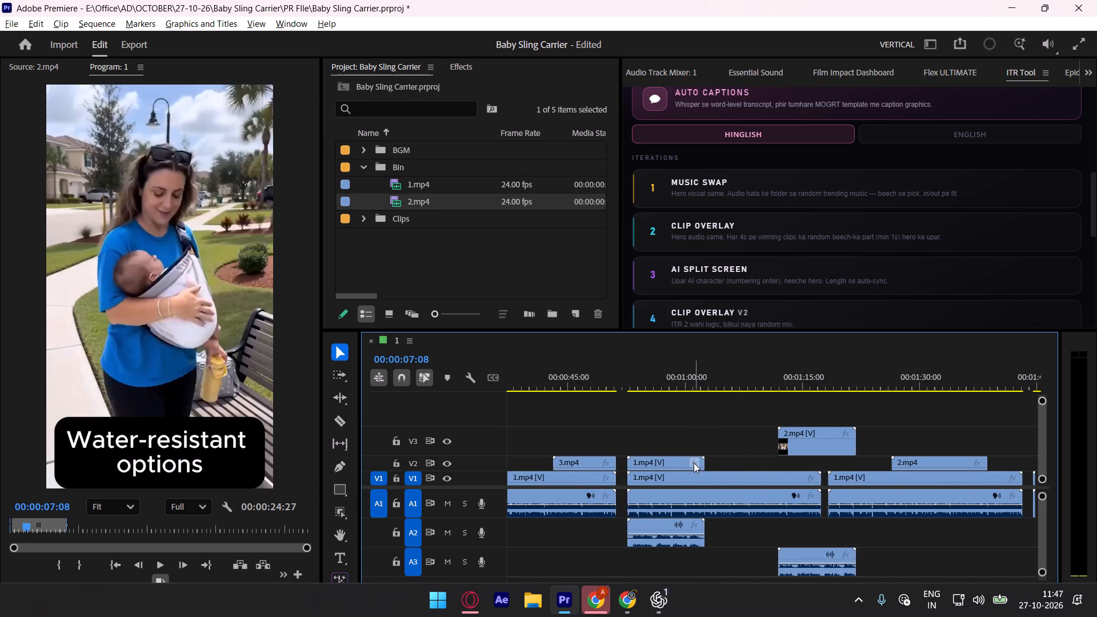
scroll(694, 463, "down", 6, "alt")
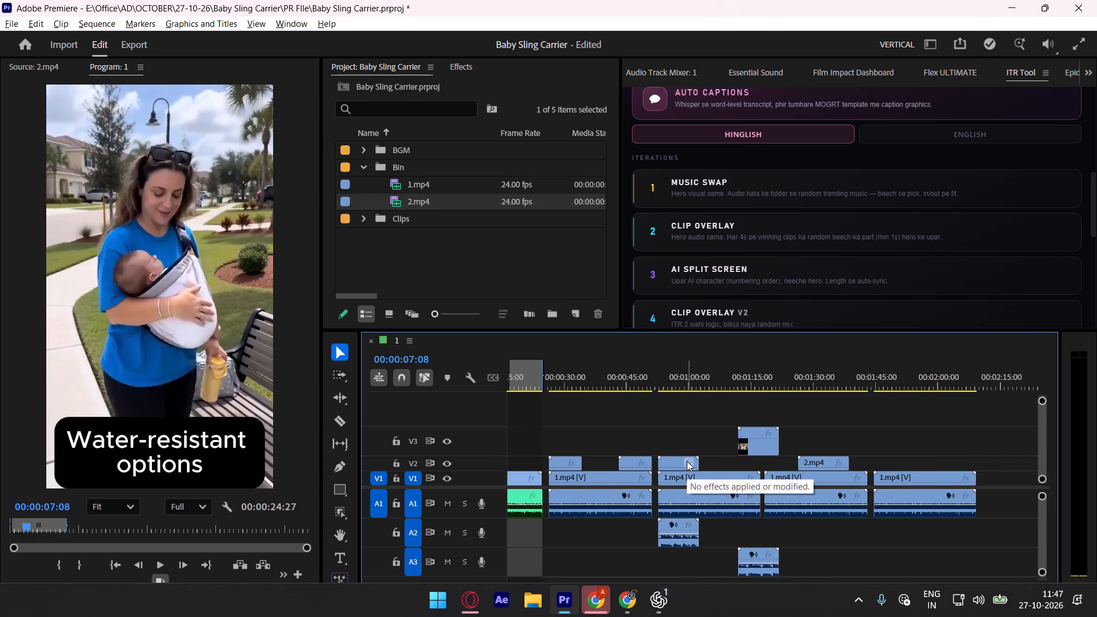
scroll(684, 541, "down", 6, "alt")
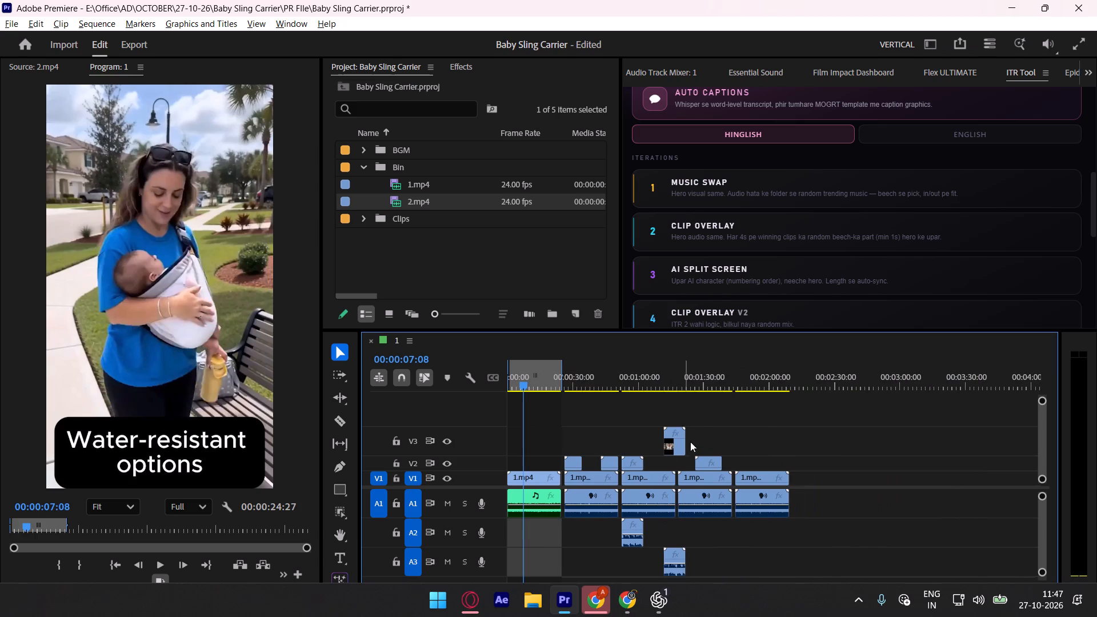
left_click_drag(674, 442, 872, 487)
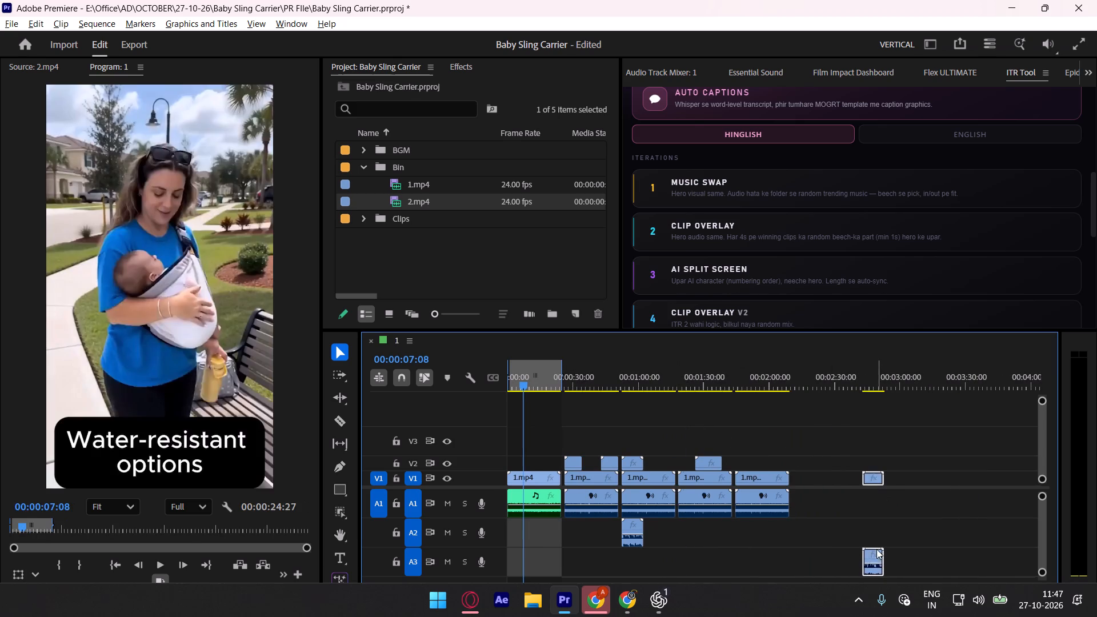
left_click_drag(873, 556, 874, 506)
left_click(917, 506)
left_click_drag(633, 459, 724, 468)
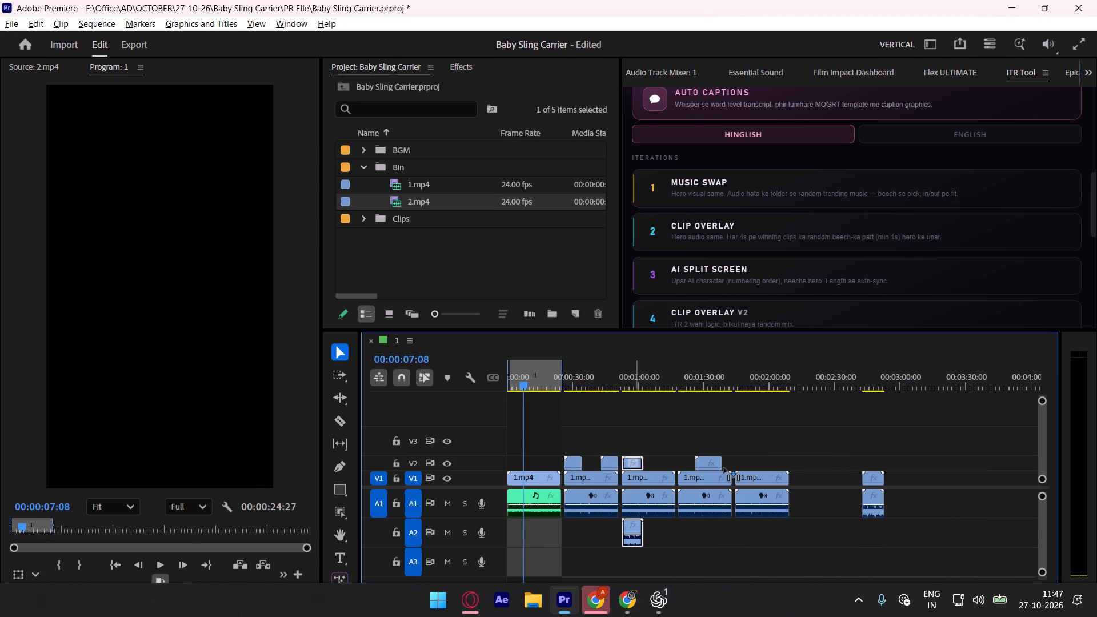
left_click_drag(724, 468, 846, 479)
left_click_drag(850, 529, 848, 505)
left_click(995, 492)
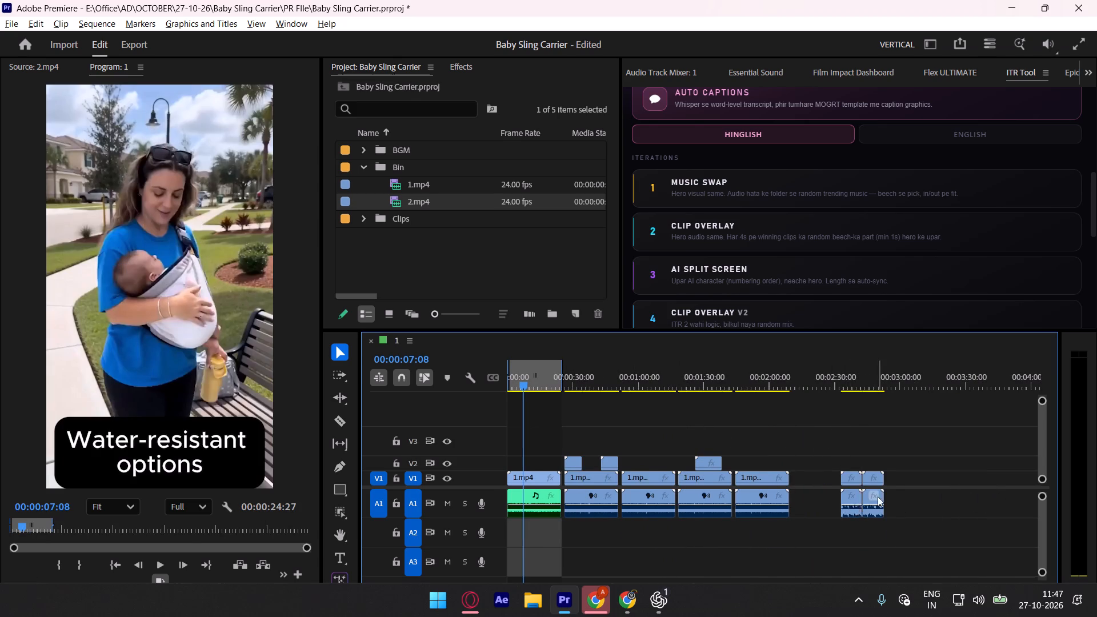
Shift the lady's 2.mp4 clip about 3 seconds further along V1, leaving a gap after 1.mp4.
scroll(878, 496, "up", 11, "alt")
scroll(871, 499, "down", 3)
scroll(817, 488, "down", 2, "alt")
scroll(784, 488, "up", 8, "alt")
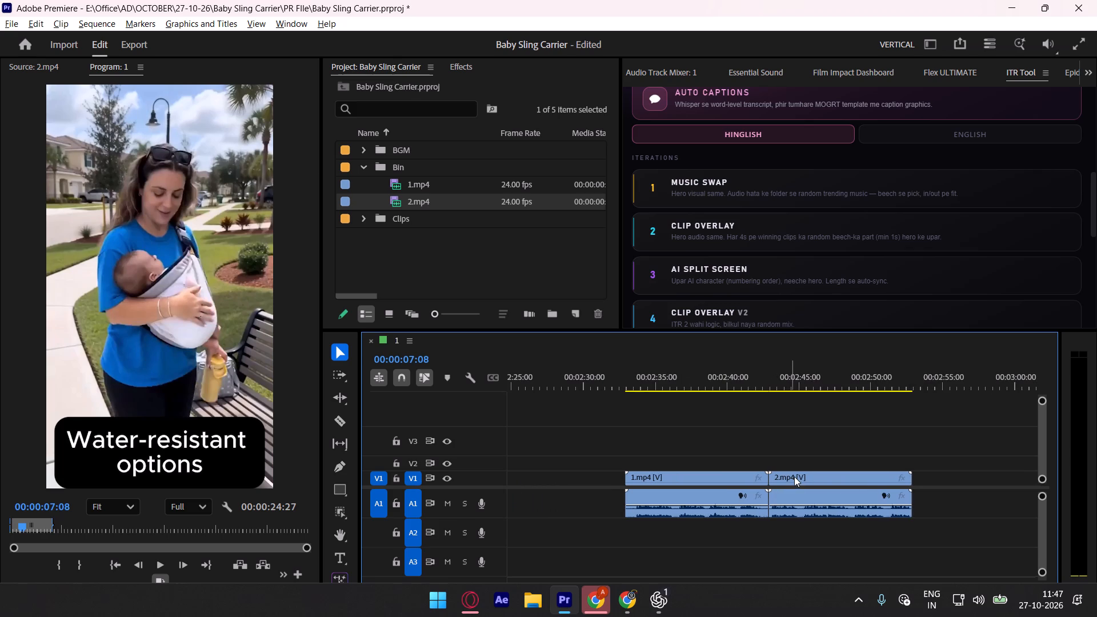
left_click_drag(794, 476, 833, 476)
left_click_drag(819, 476, 860, 476)
Mark in and out points around the lady's 1.mp4 clip in the timeline and run Silence Remover on that range.
left_click(770, 377)
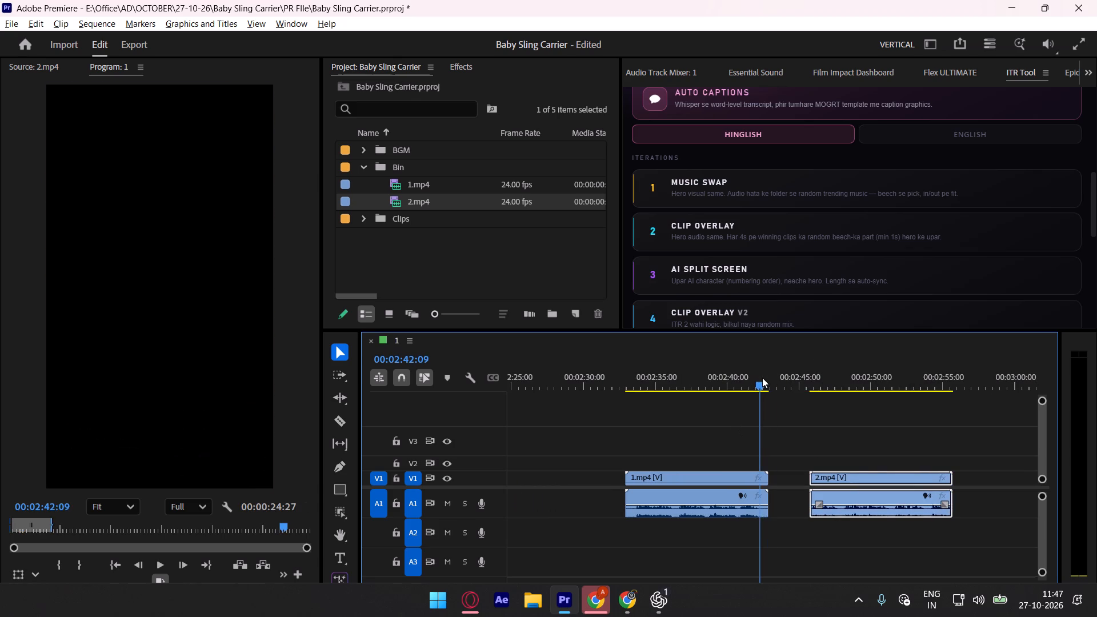
key("i")
left_click_drag(684, 383, 664, 383)
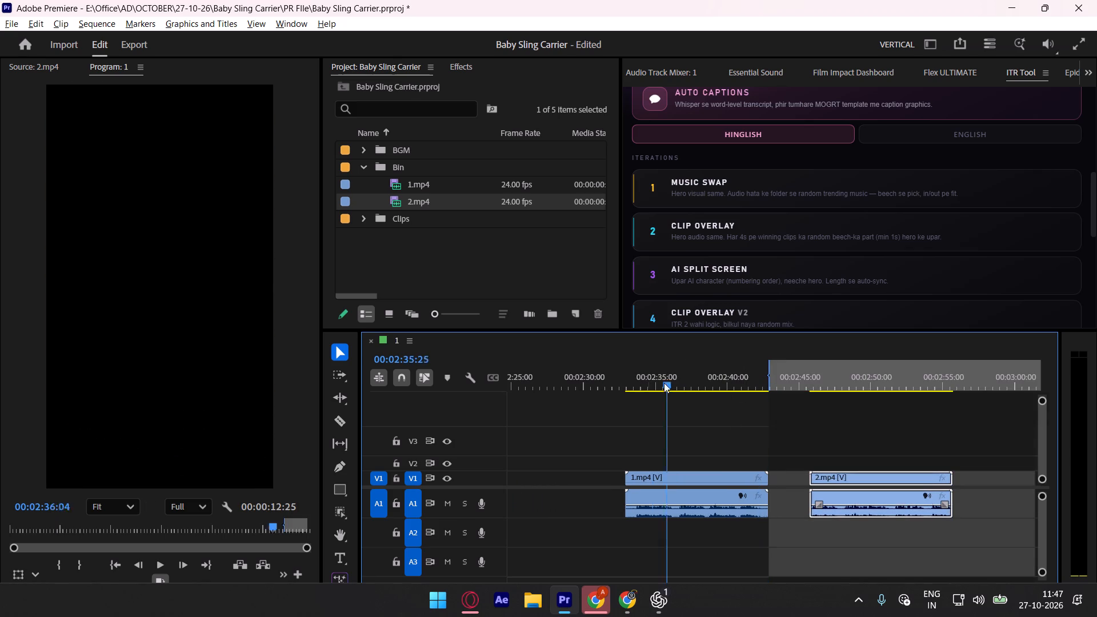
left_click_drag(664, 383, 620, 383)
key("i")
left_click_drag(784, 379, 775, 379, "shift")
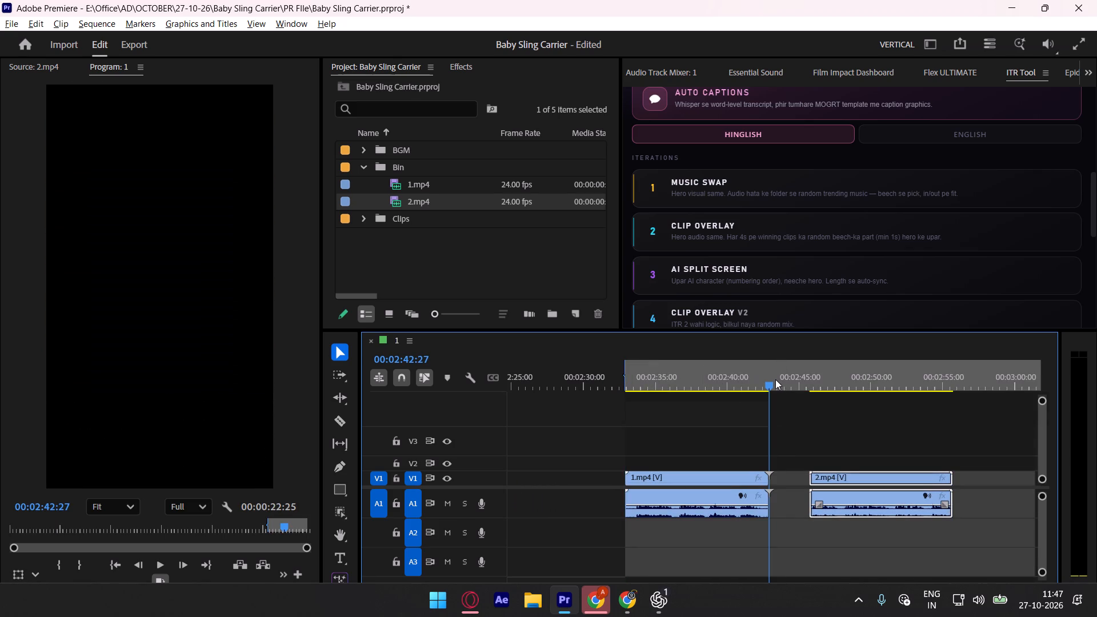
left_click_drag(775, 379, 774, 379, "shift")
key("o")
scroll(784, 194, "up", 4)
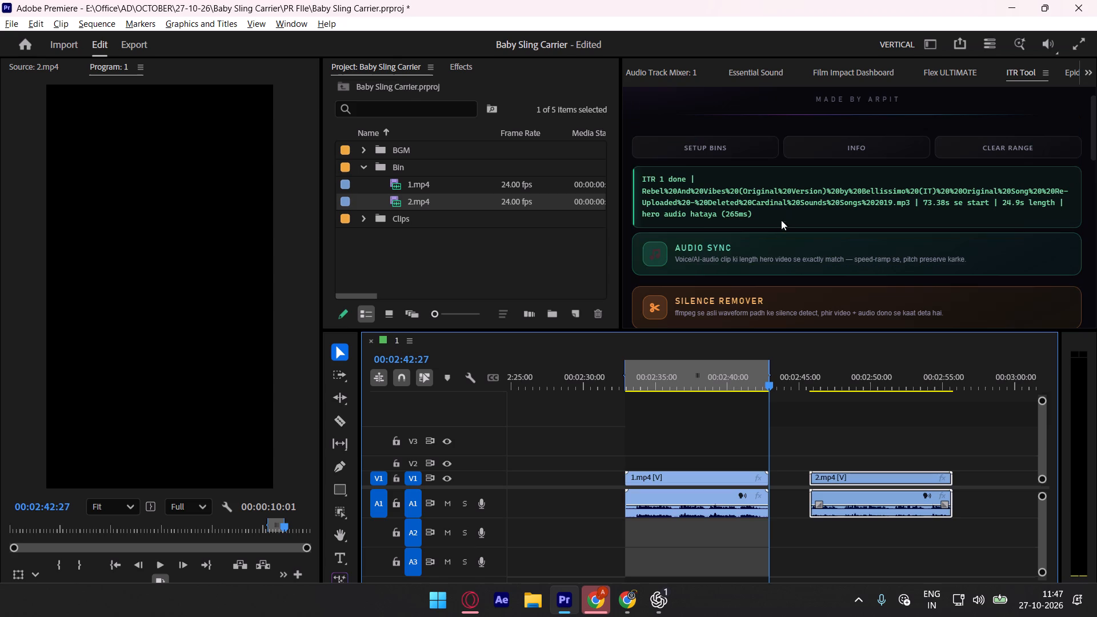
scroll(769, 258, "down", 2)
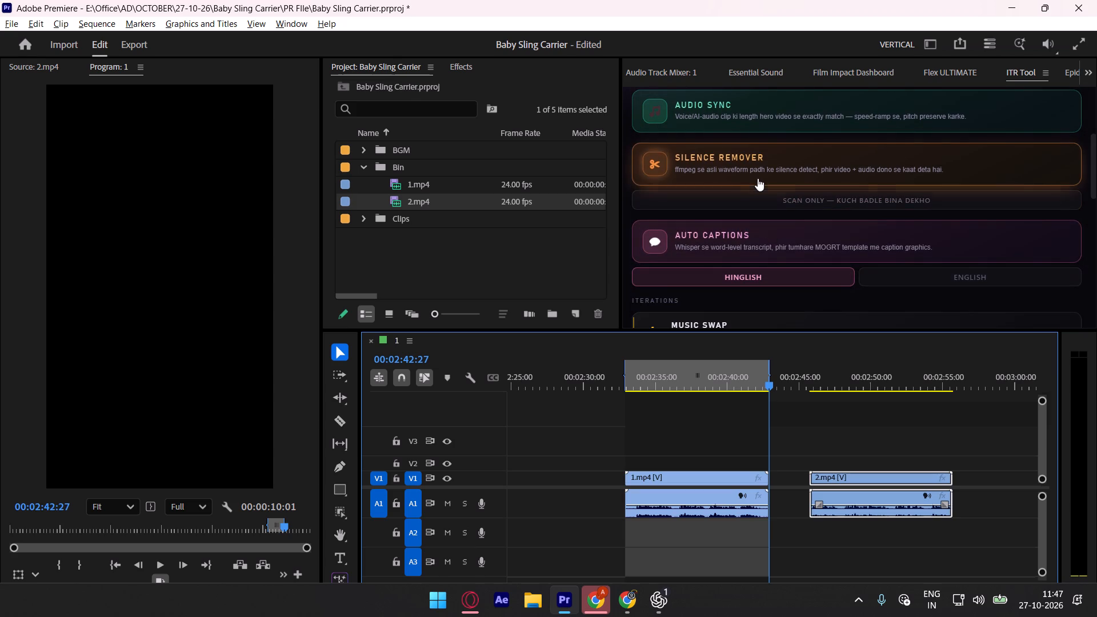
left_click(758, 176)
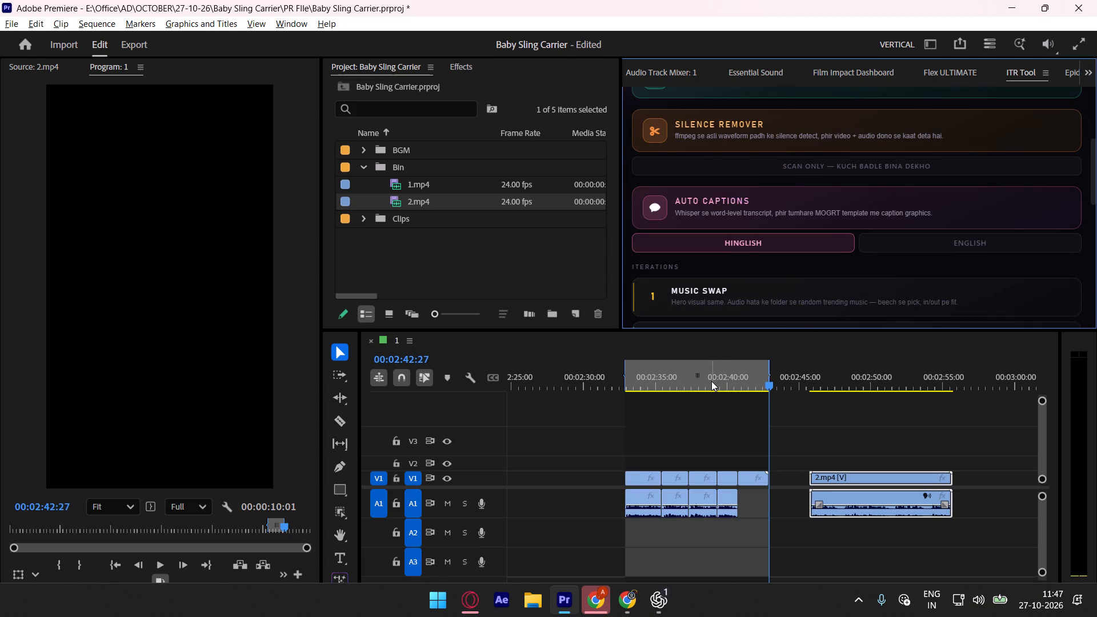
Delete the leftover video-only piece without audio at the end of the cut-up 1.mp4.
scroll(744, 435, "up", 8, "alt")
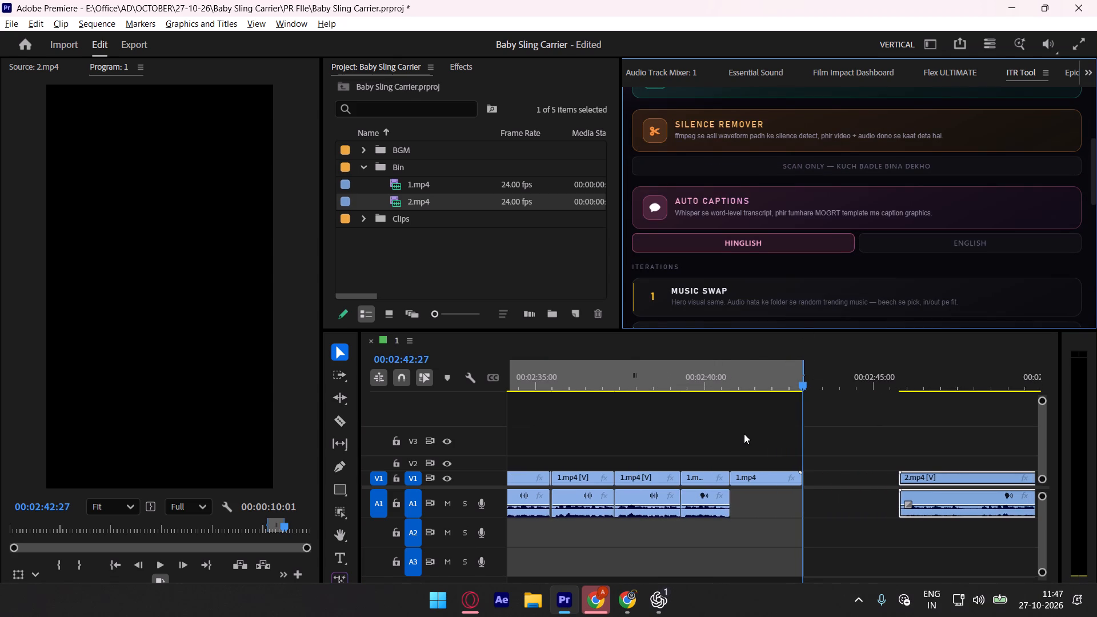
left_click(762, 474)
key("s")
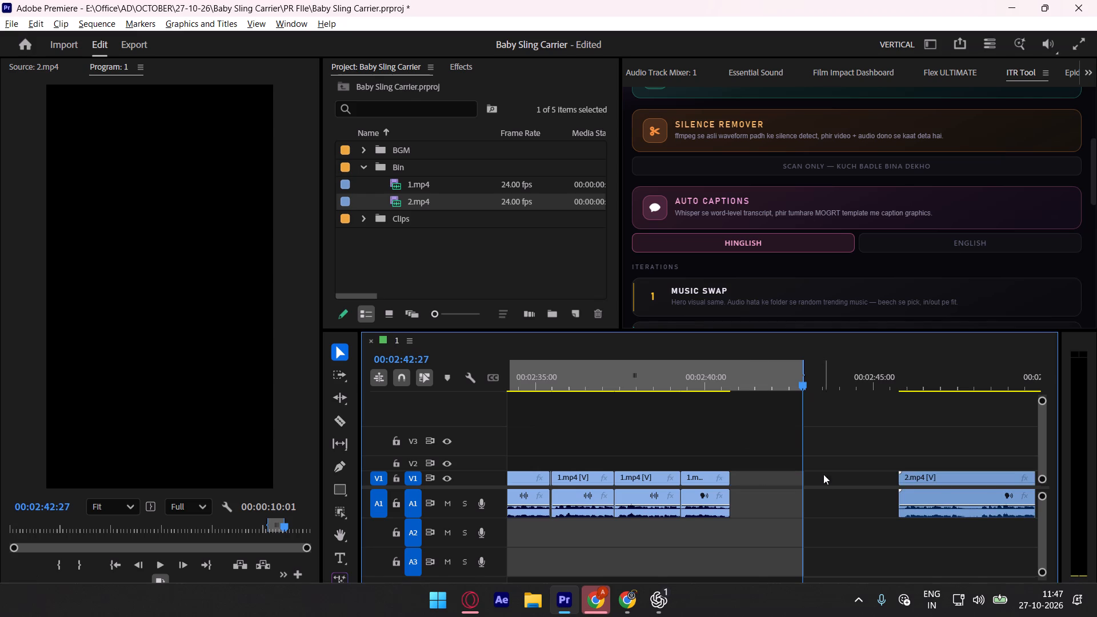
Move the in/out range over the lady's 2.mp4 clip and run Silence Remover on it.
scroll(672, 396, "down", 4, "alt")
left_click_drag(649, 374, 990, 387)
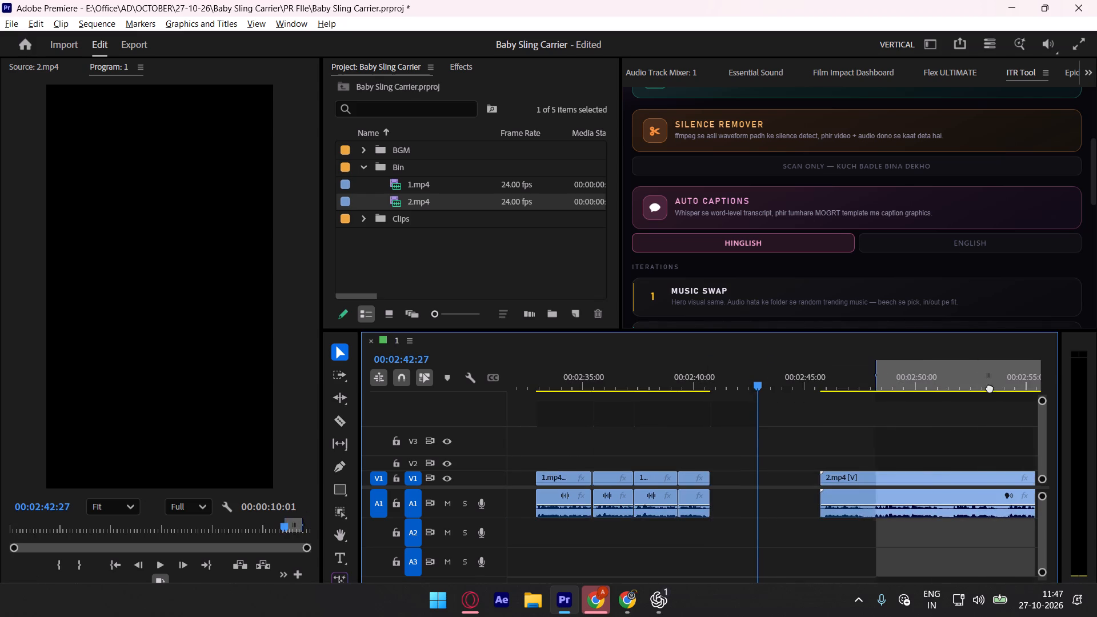
left_click_drag(990, 387, 931, 384)
scroll(931, 384, "down", 5)
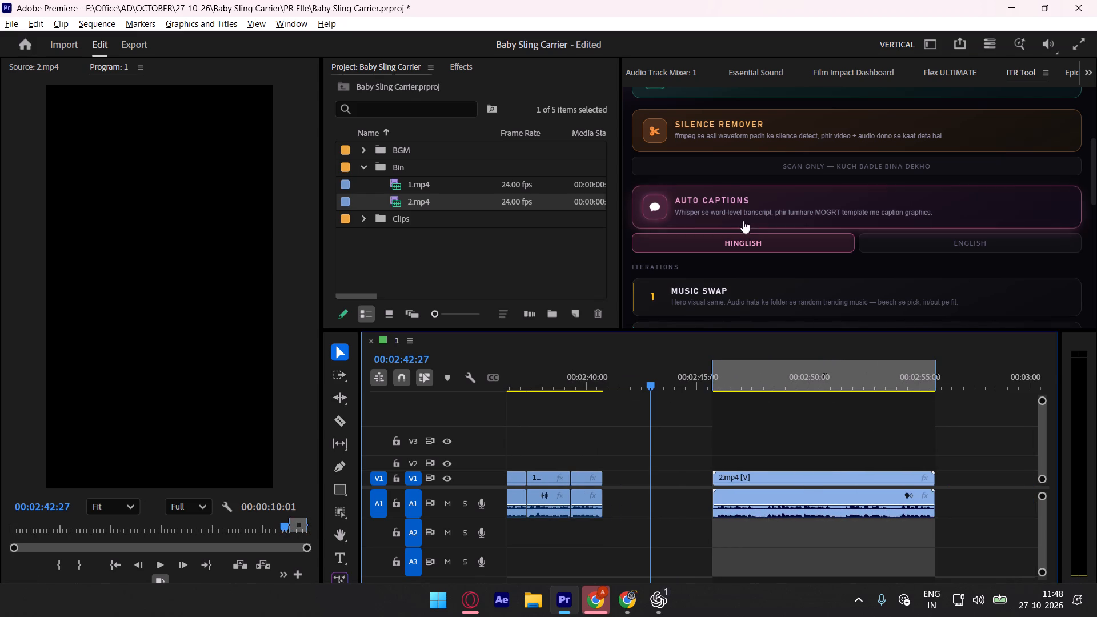
left_click(754, 136)
scroll(650, 411, "up", 2)
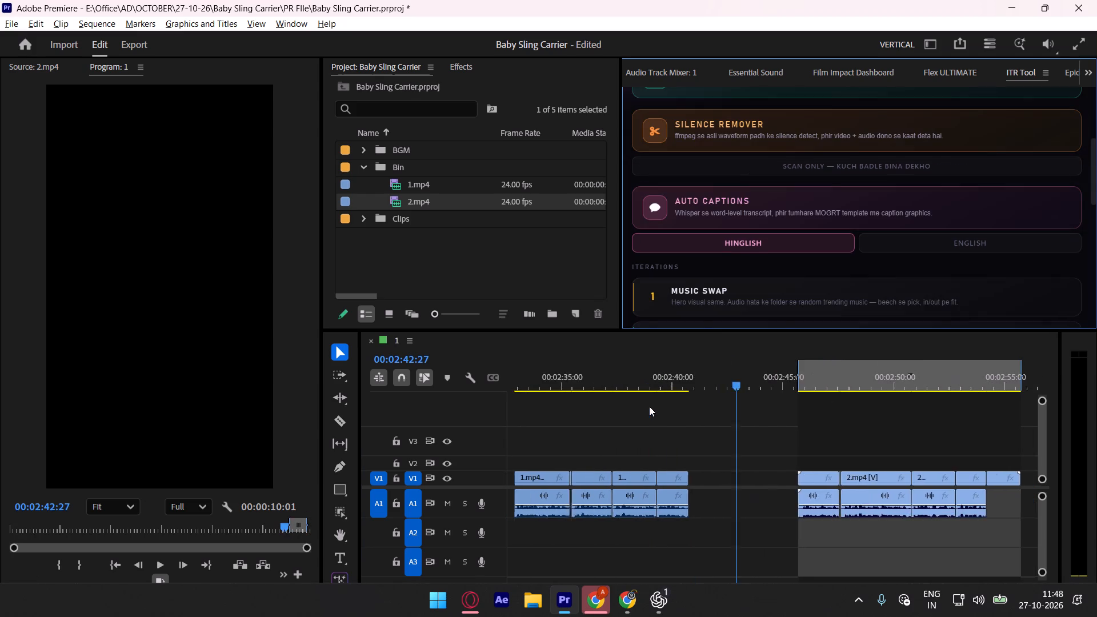
Delete the tiny video-only sliver between the first and second 1.mp4 pieces on V1.
scroll(649, 406, "up", 5)
scroll(608, 417, "up", 12, "alt")
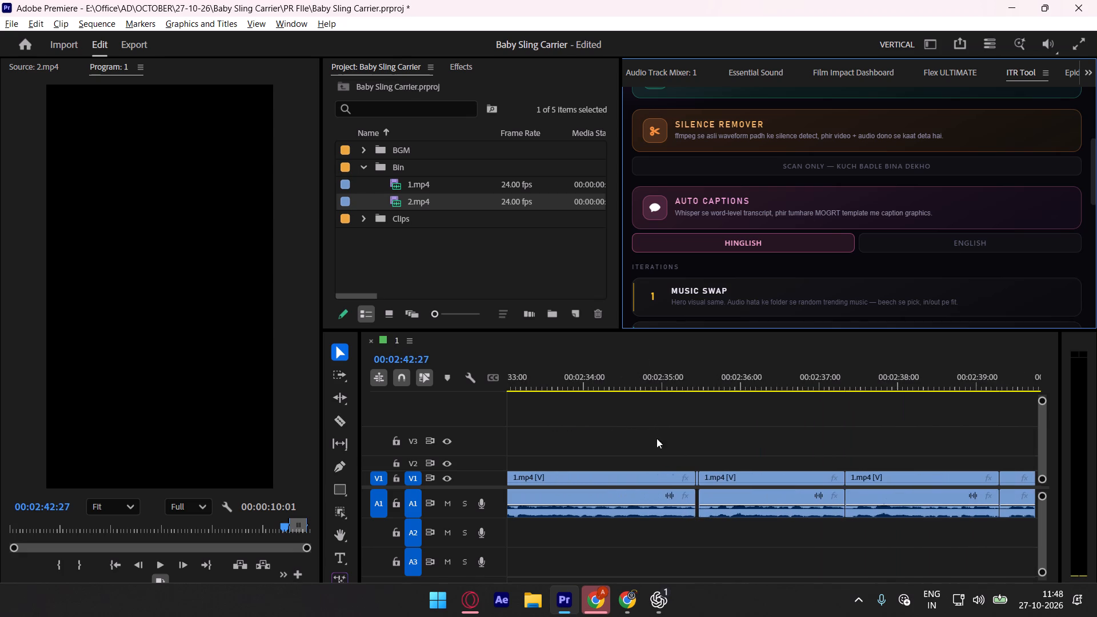
left_click(698, 479)
key("s")
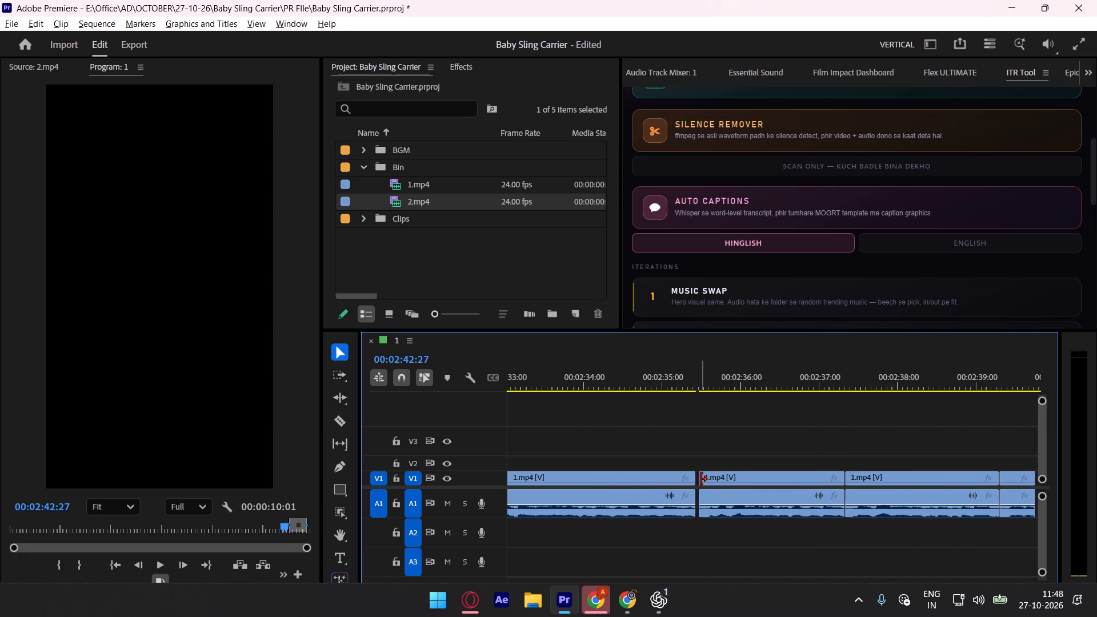
Trim about 2 frames off the start of the second 1.mp4 piece and close the gap before it.
left_click_drag(700, 479, 706, 478)
left_click(705, 456)
left_click(700, 474)
key("s")
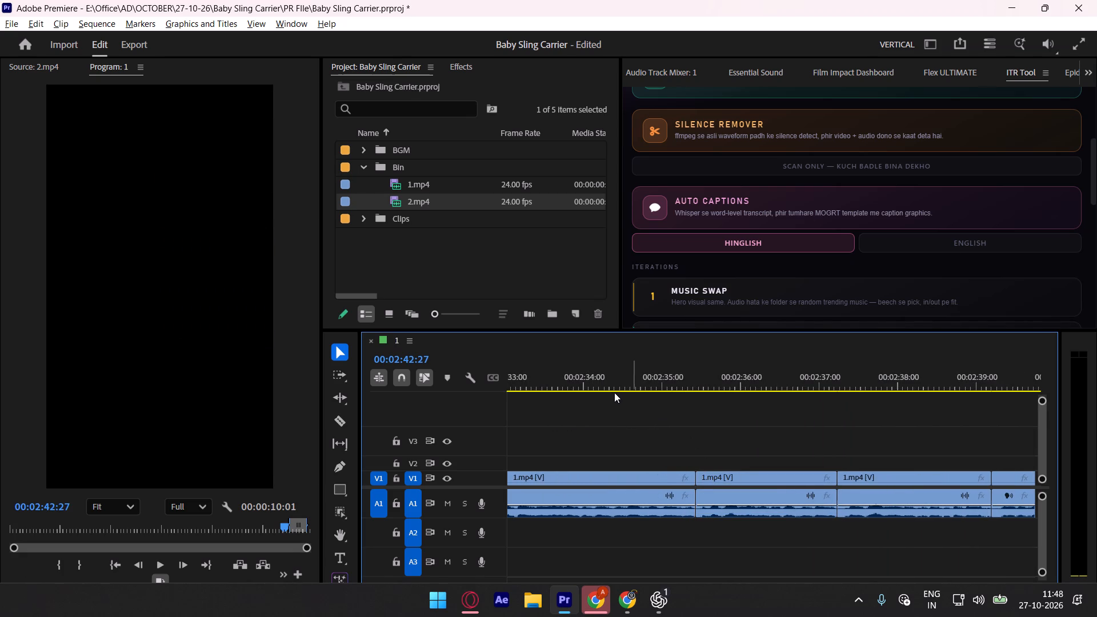
Play back the tightened 1.mp4 pieces from their start to check how the speech flows across the cuts.
scroll(619, 398, "down", 2, "alt")
scroll(618, 401, "up", 2)
left_click_drag(580, 374, 569, 376, "shift")
key("space")
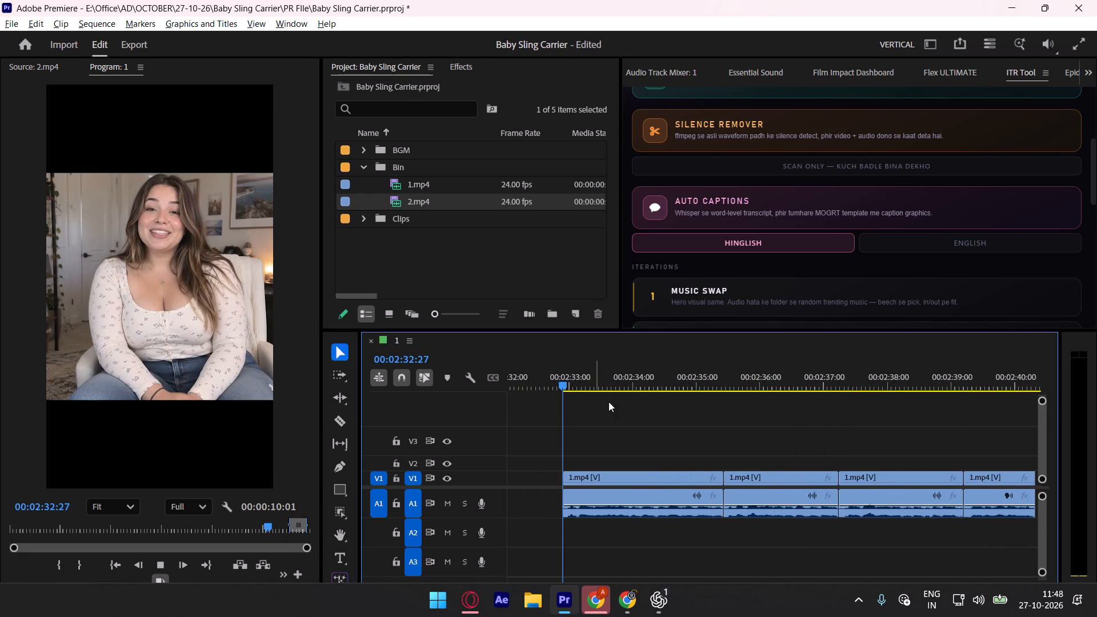
scroll(631, 421, "down", 17)
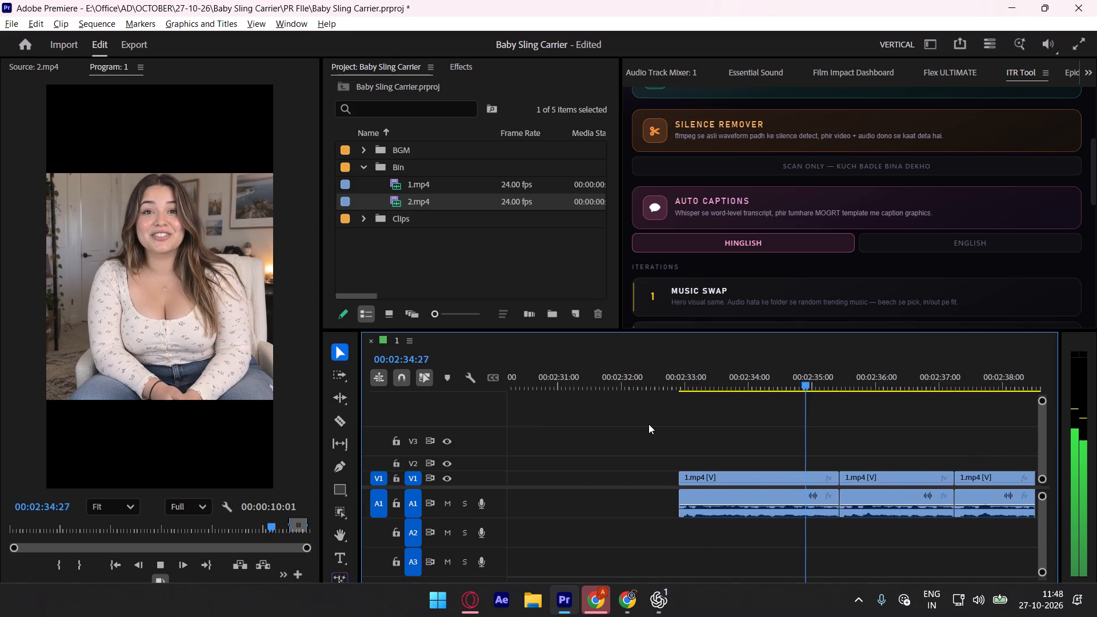
scroll(648, 424, "down", 13)
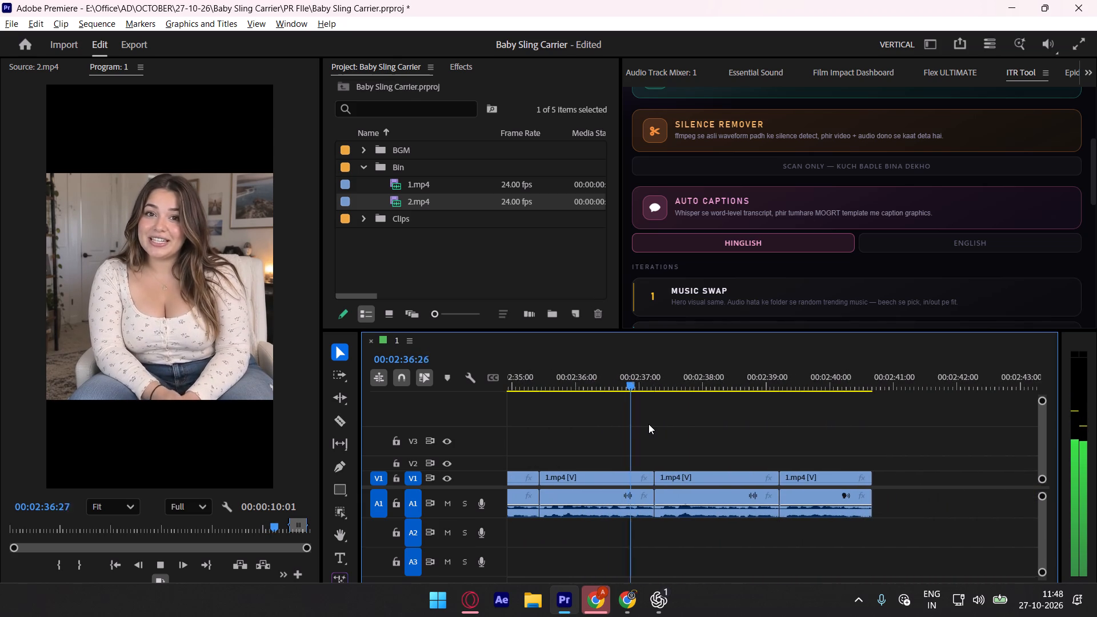
scroll(649, 426, "up", 4, "alt")
key("space")
Trim the start of the third 1.mp4 piece slightly, close the gap, and play back across the cut.
left_click_drag(663, 474, 668, 473)
left_click(661, 476)
key("s")
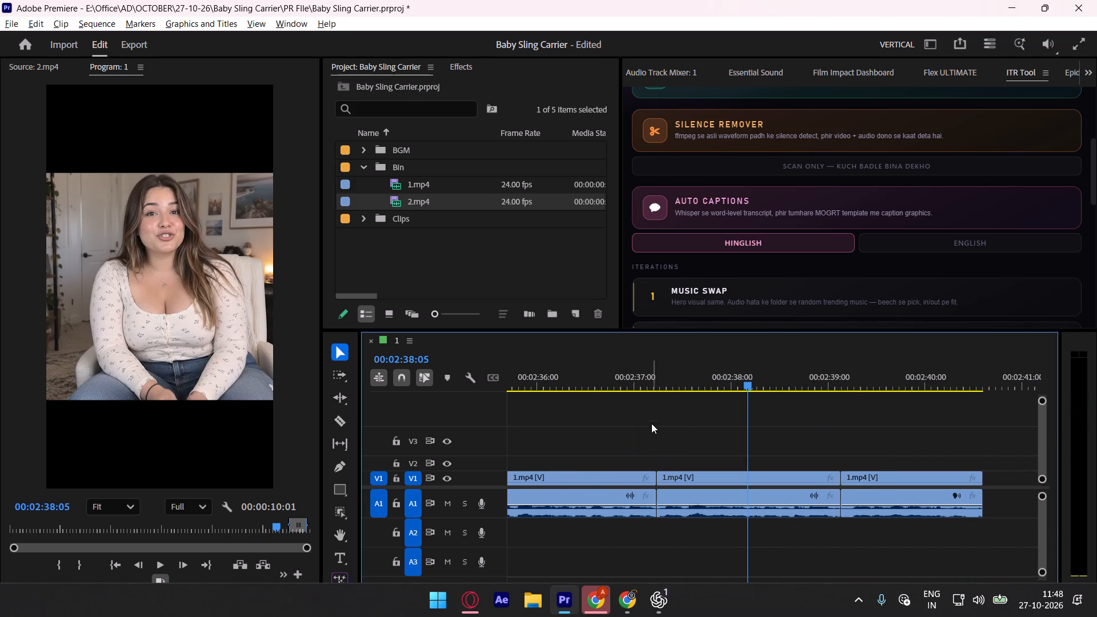
left_click(639, 394)
left_click(606, 373)
key("space")
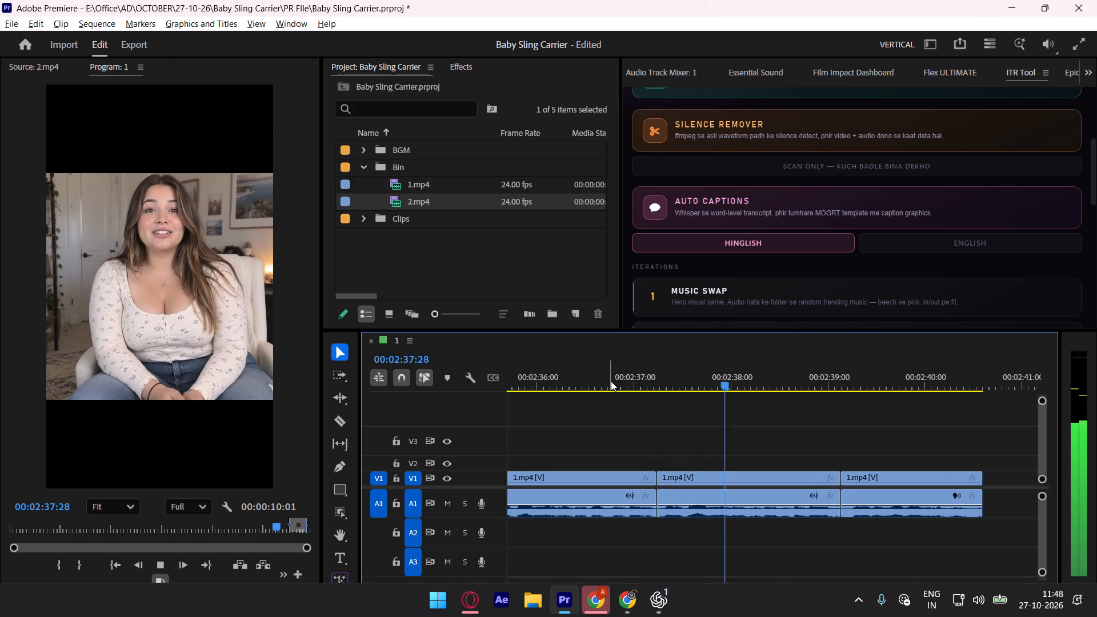
scroll(611, 381, "down", 2)
key("space")
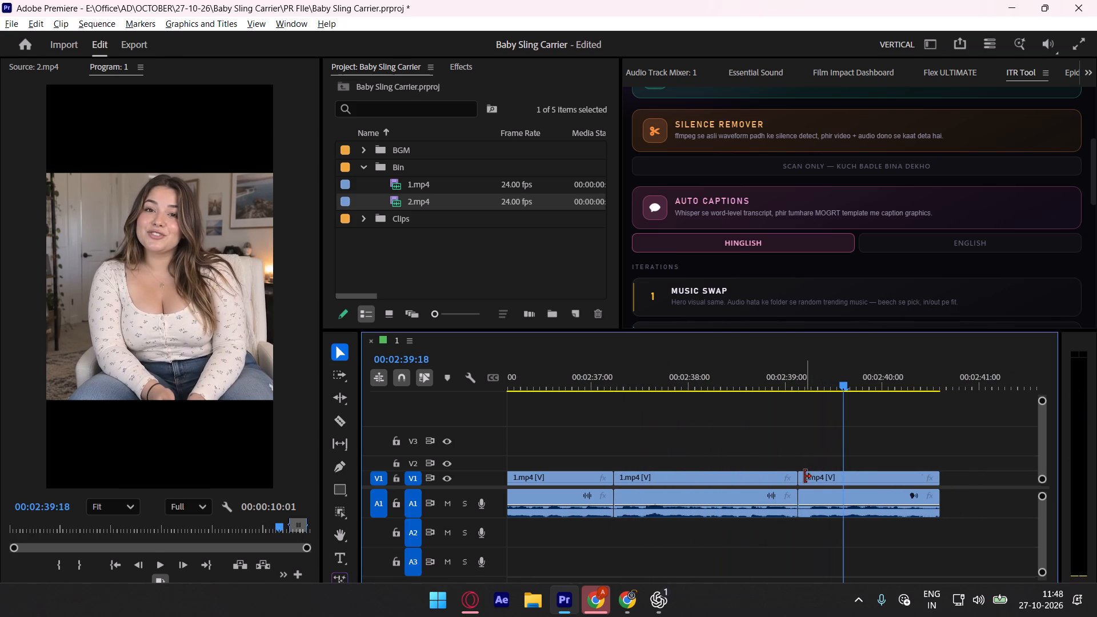
Trim about 2 frames off the fourth 1.mp4 piece's start and 1 frame off the third's end, close the gap, and play back the cut.
left_click_drag(804, 476, 811, 475)
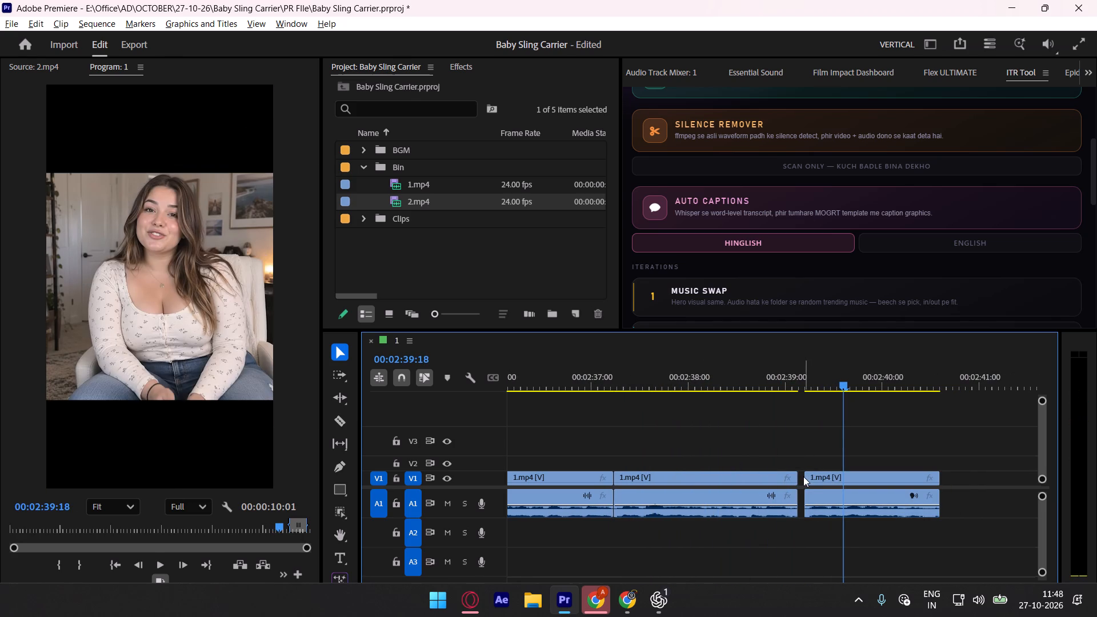
left_click(796, 474)
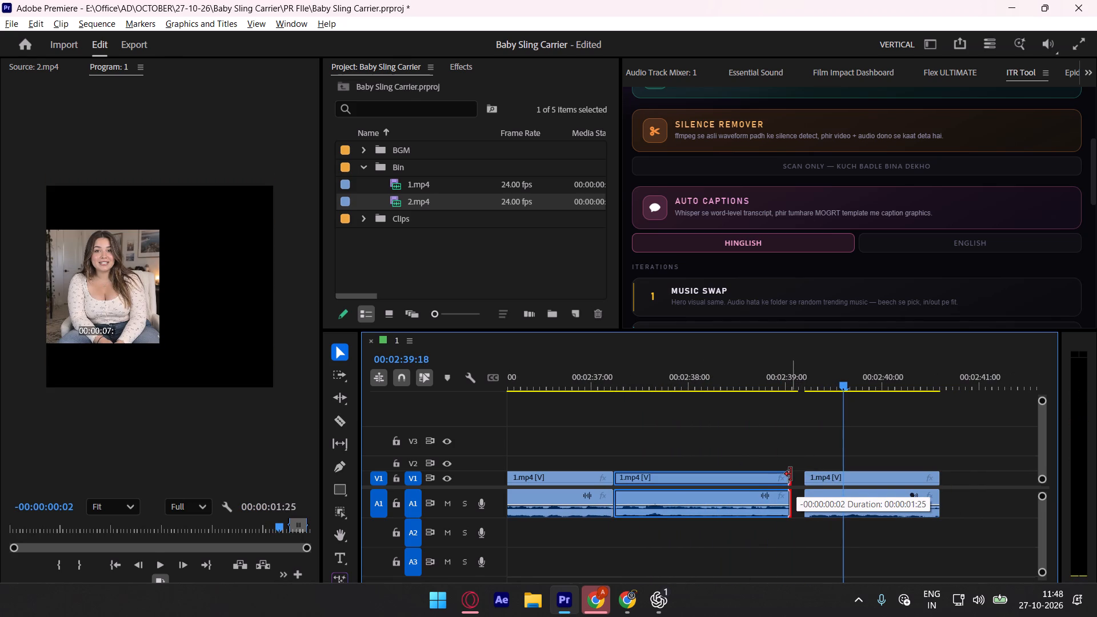
left_click(804, 456)
left_click(800, 474)
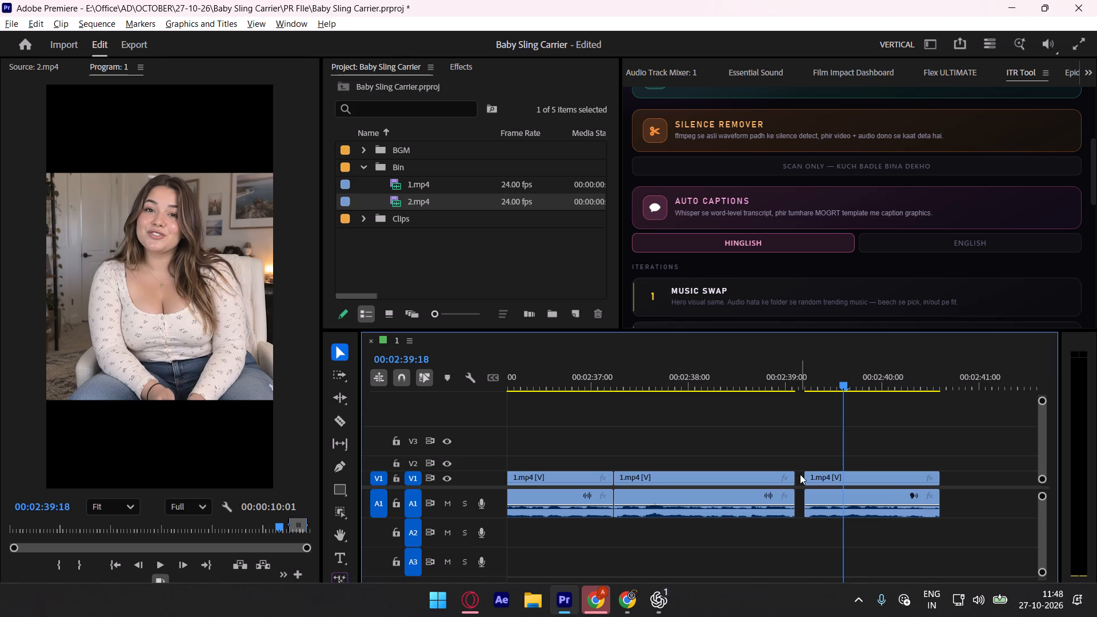
key("s")
left_click(766, 376)
key("space")
scroll(783, 430, "down", 4)
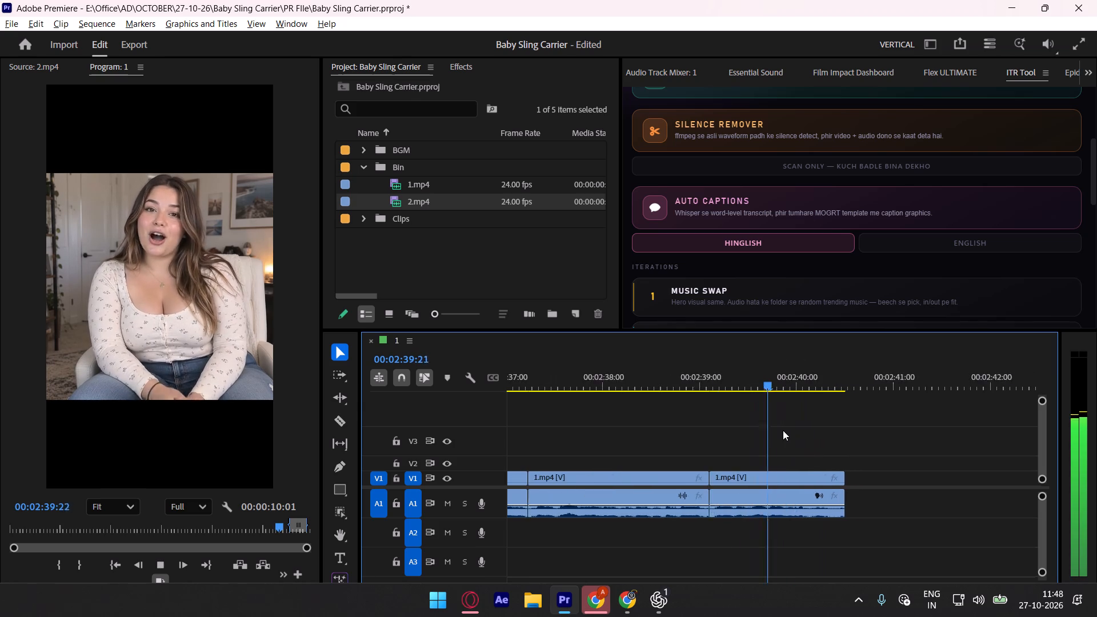
scroll(783, 430, "down", 5, "alt")
scroll(783, 430, "up", 5, "alt")
key("space")
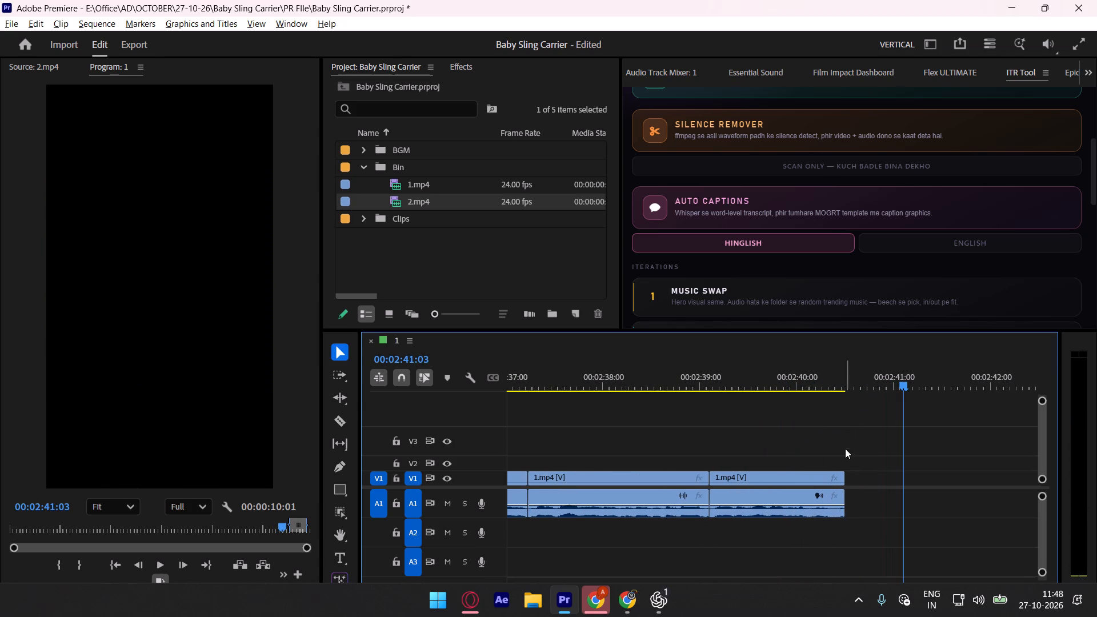
Trim about 3 frames off the end of the last 1.mp4 piece.
left_click_drag(844, 473, 834, 475)
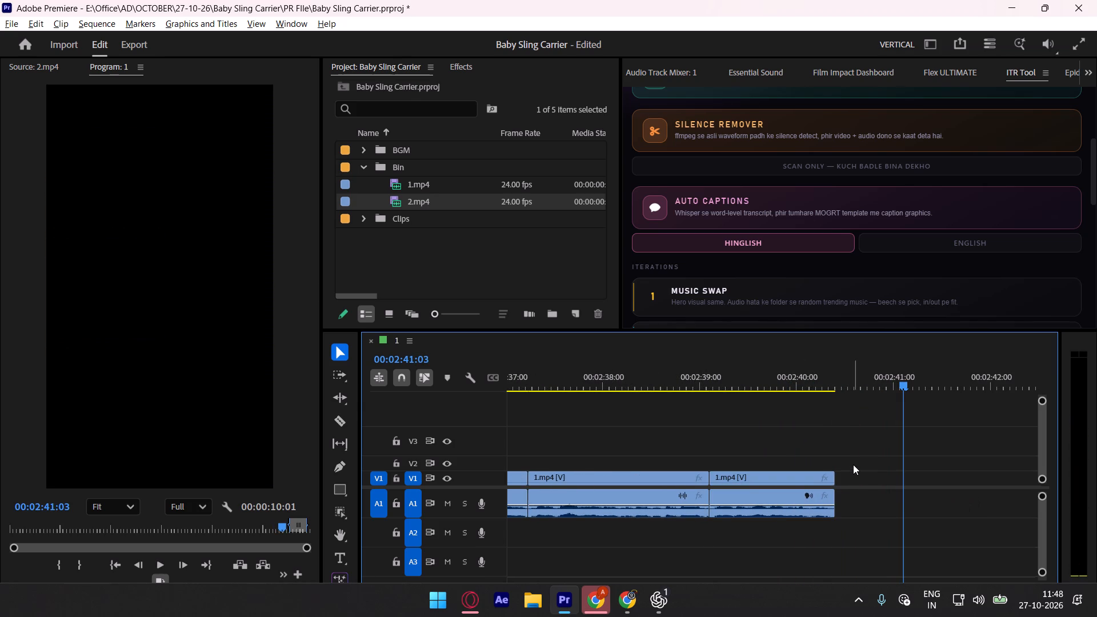
left_click(853, 464)
Move the first 2.mp4 piece with its audio directly against the end of the last 1.mp4 piece.
scroll(853, 464, "down", 16, "alt")
left_click_drag(948, 480, 884, 480)
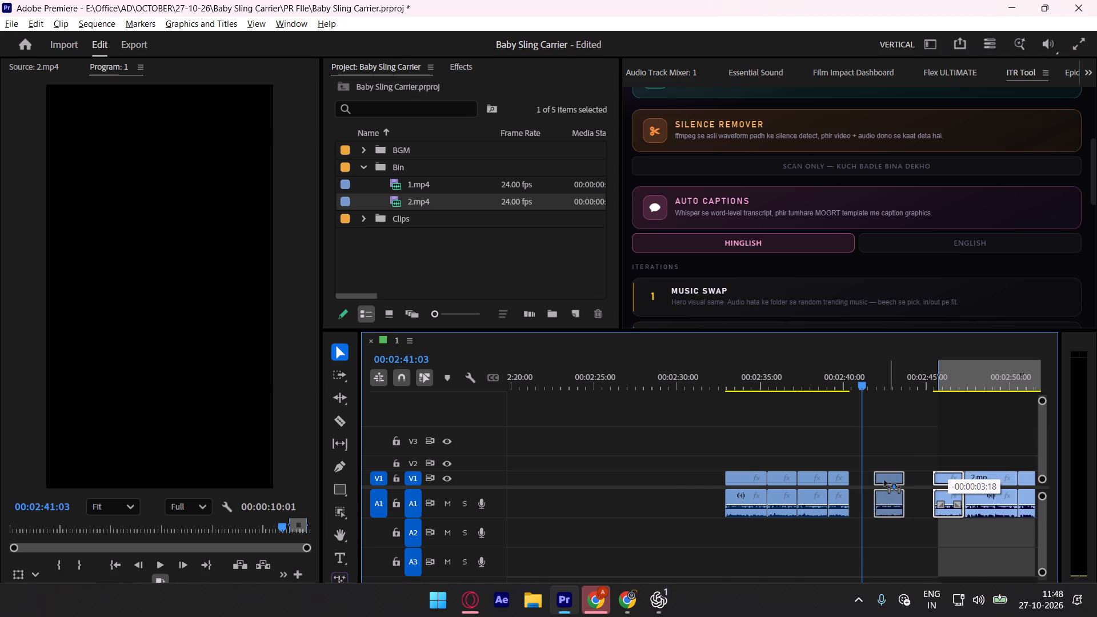
left_click_drag(884, 480, 863, 480)
Trim about 5 frames off the start of the first 2.mp4 piece, close the gap, and play back the join with 1.mp4.
scroll(875, 476, "up", 14, "alt")
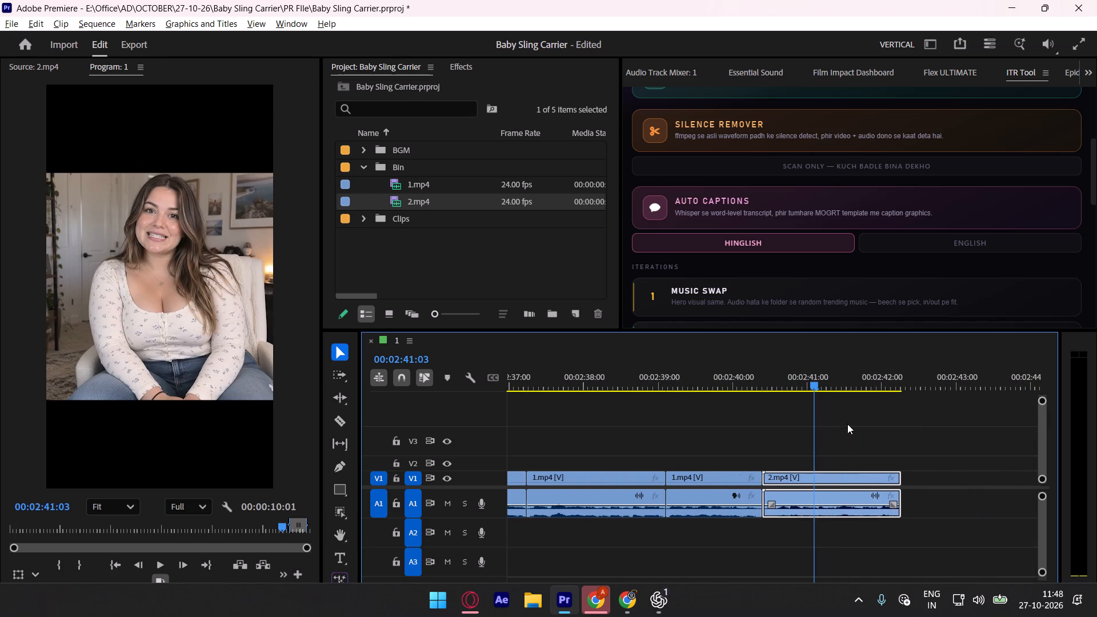
left_click(847, 424)
left_click_drag(767, 478, 780, 474)
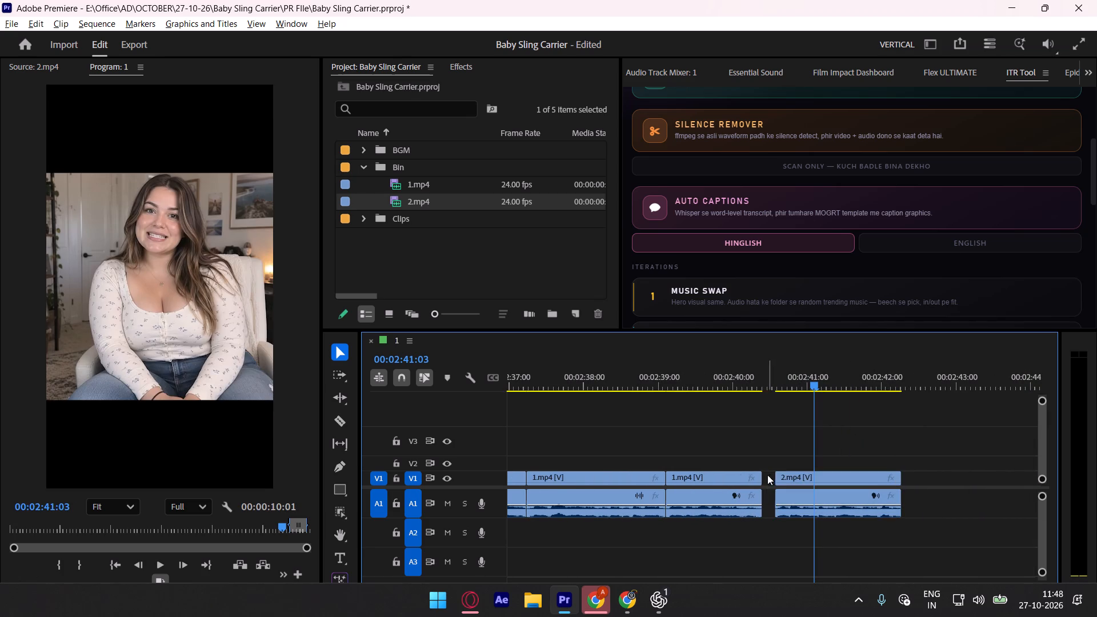
left_click(767, 475)
key("s")
left_click(740, 375)
key("space")
scroll(767, 404, "down", 2)
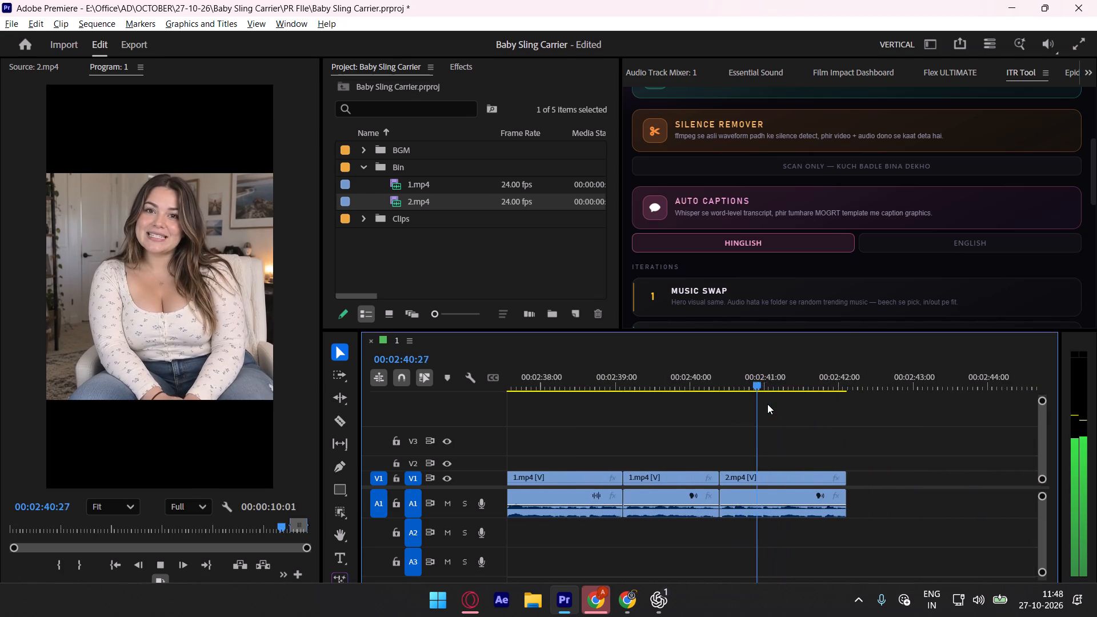
scroll(767, 404, "down", 8)
key("space")
Delete the tiny video-only sliver in front of the second 2.mp4 piece on V1.
scroll(828, 416, "down", 4)
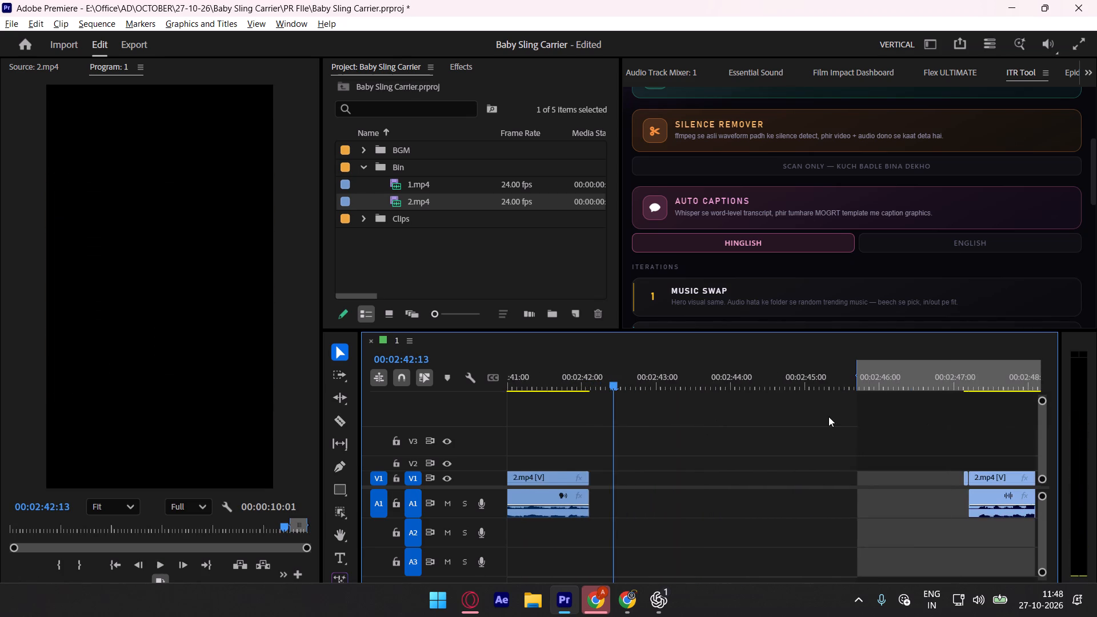
scroll(842, 430, "down", 4, "alt")
left_click(923, 479)
key("s")
Move the second 2.mp4 piece with its audio directly against the end of the first 2.mp4 piece.
left_click_drag(958, 476, 926, 476)
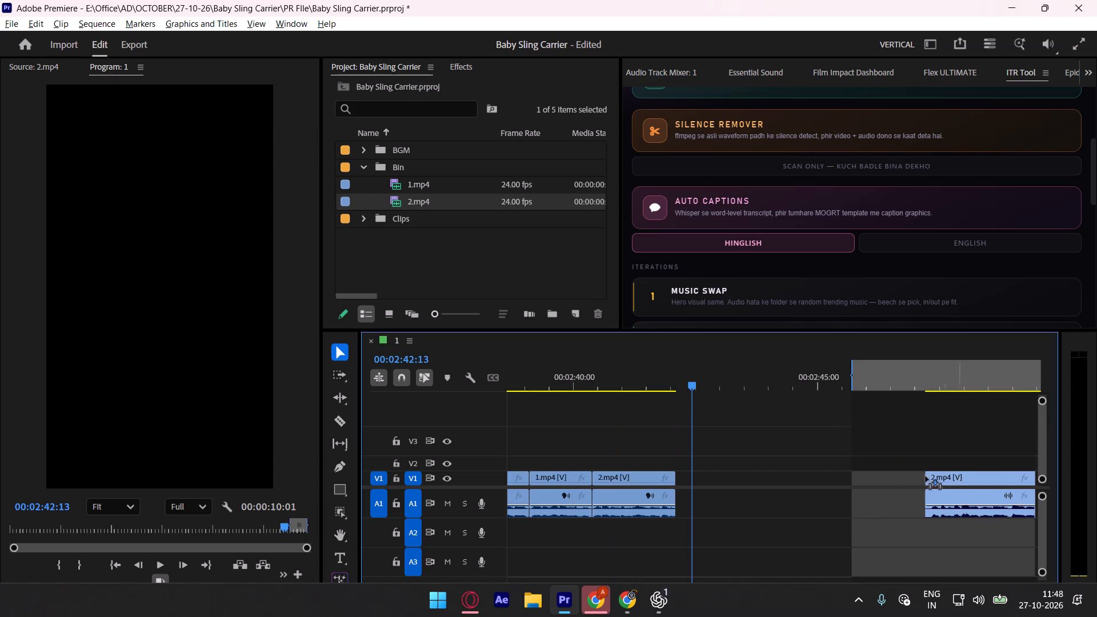
left_click_drag(926, 476, 714, 476)
Trim a few frames off the second 2.mp4 piece's start, extend the first piece's end by 1 frame, and rejoin the two pieces.
scroll(664, 464, "up", 9, "alt")
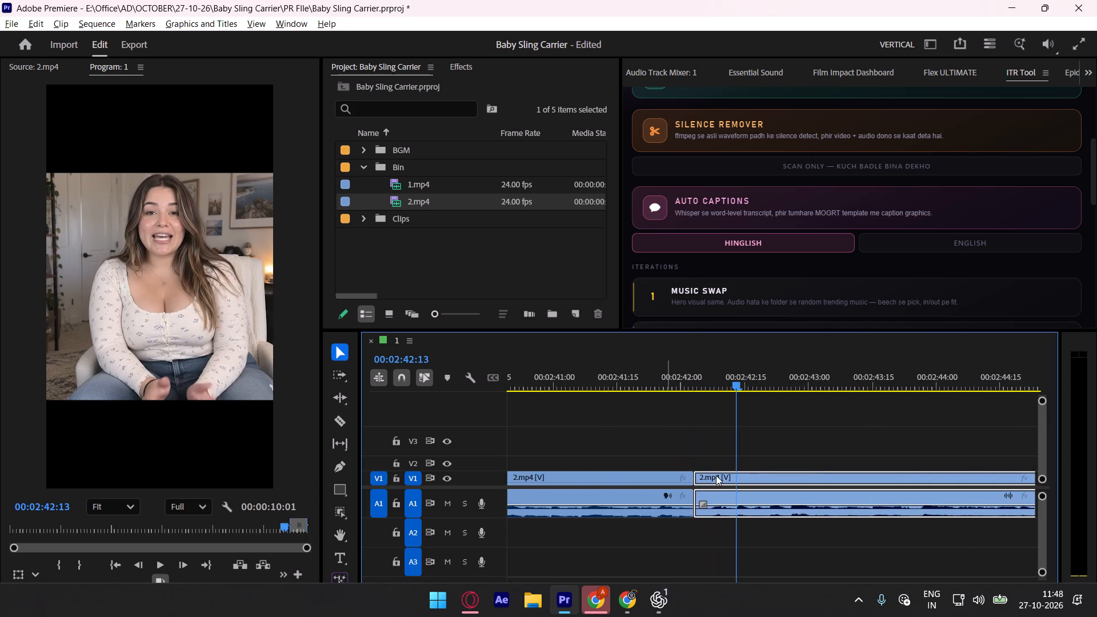
left_click_drag(716, 476, 731, 476)
left_click(696, 475)
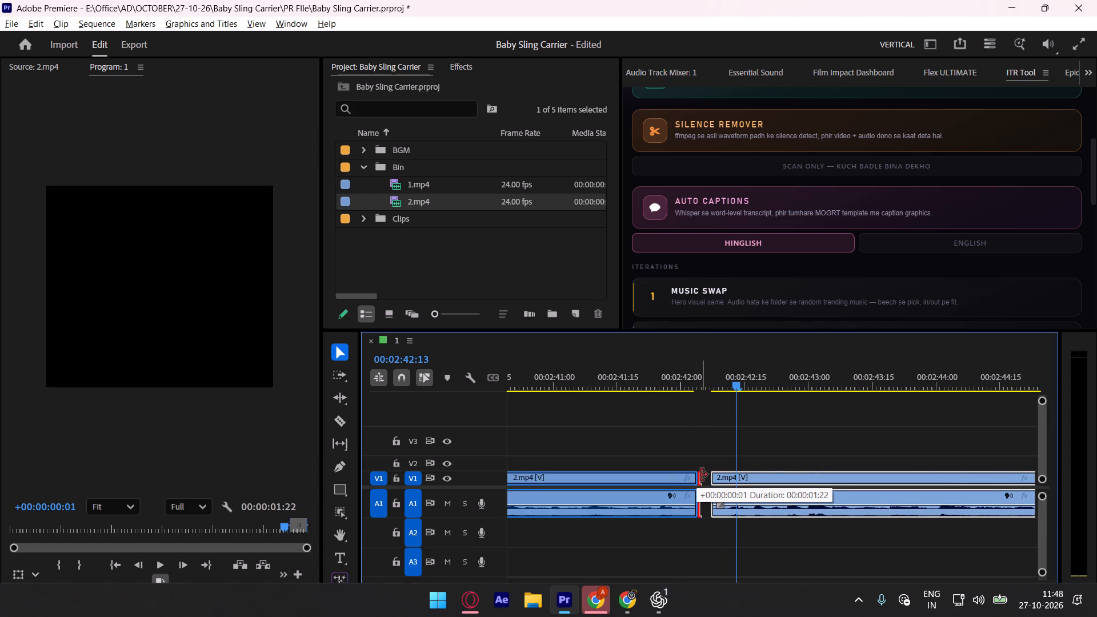
left_click_drag(719, 475, 730, 471)
left_click(738, 455)
left_click_drag(752, 480, 734, 482)
left_click(711, 439)
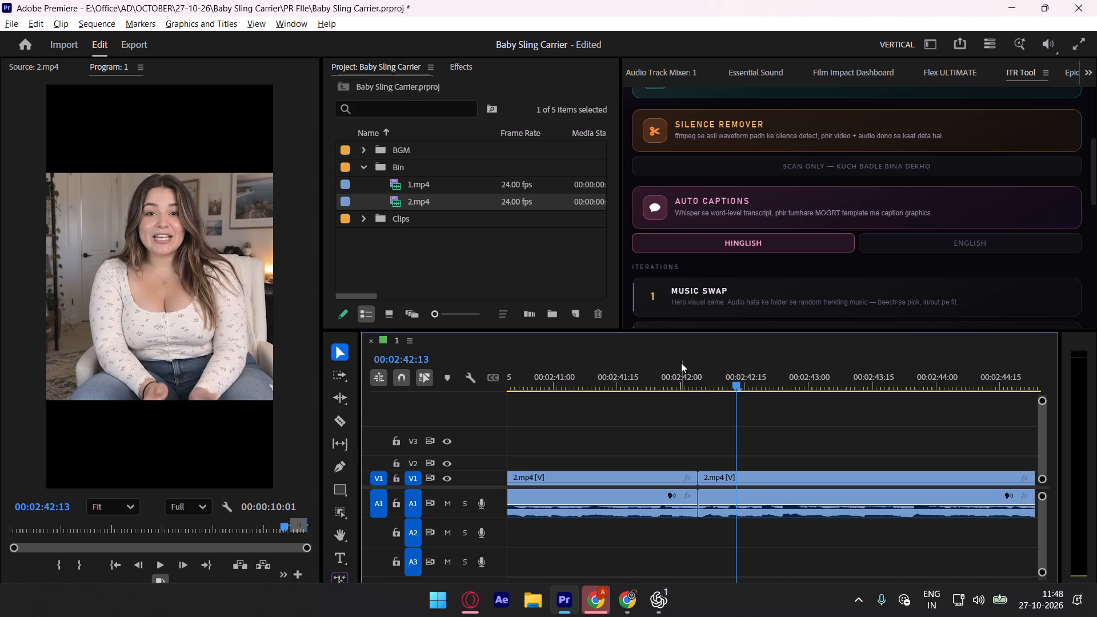
Play back the join between the two 2.mp4 pieces from about 00:02:42:00 through the end of the talking-head part.
left_click(680, 362)
key("s")
left_click(738, 424)
key("space")
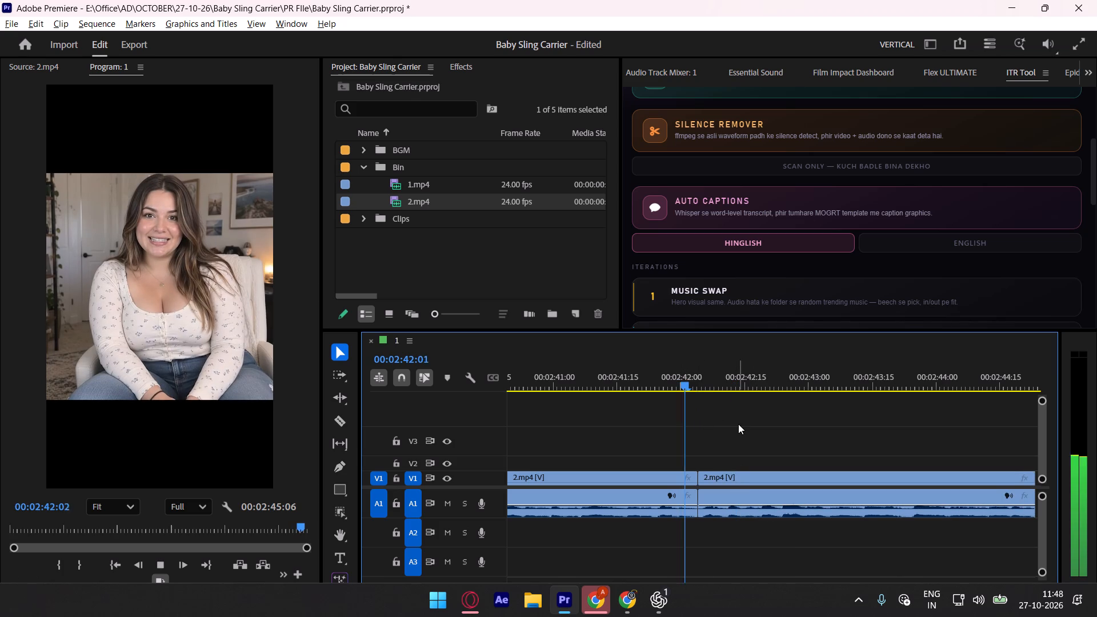
left_click(626, 374)
key("space")
scroll(727, 426, "down", 4)
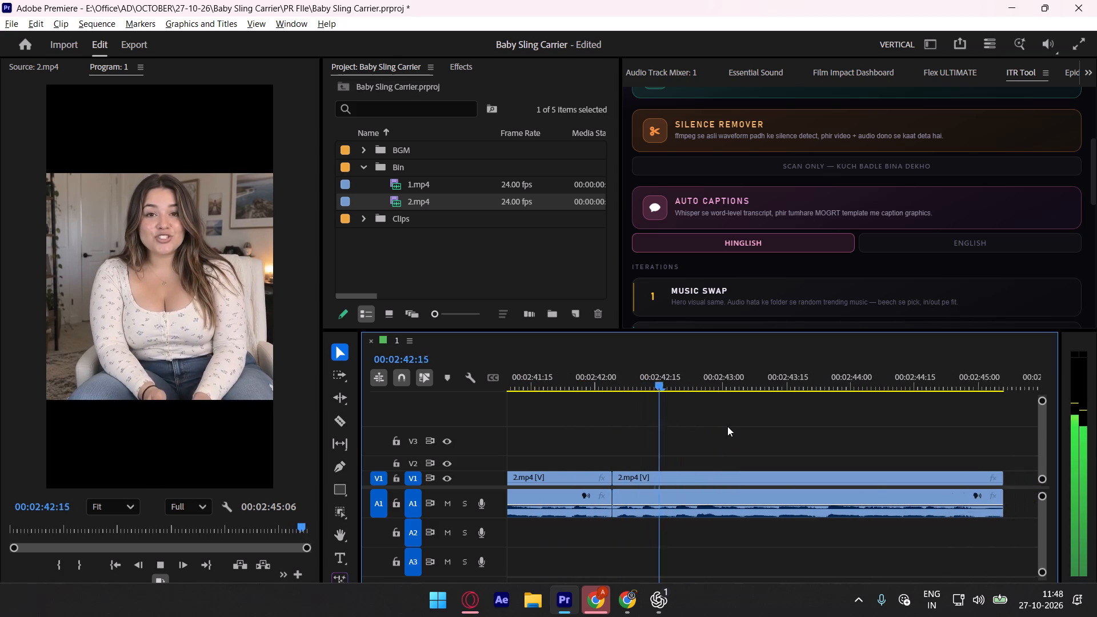
scroll(727, 426, "down", 4, "alt")
scroll(728, 426, "down", 20)
scroll(728, 426, "down", 2)
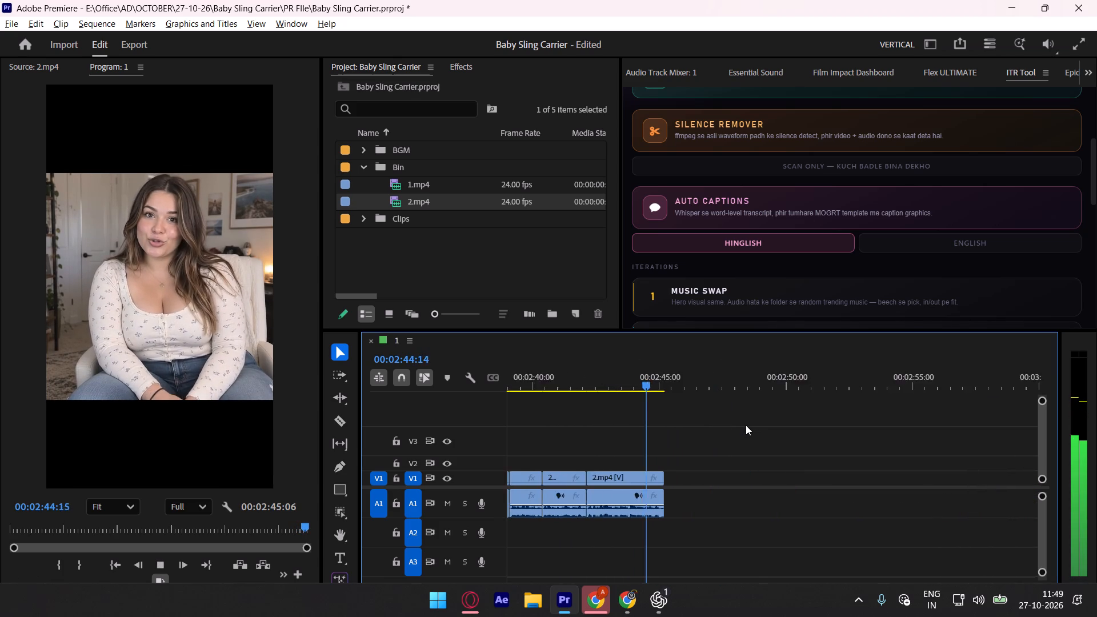
scroll(746, 425, "down", 6)
key("space")
scroll(800, 450, "down", 14)
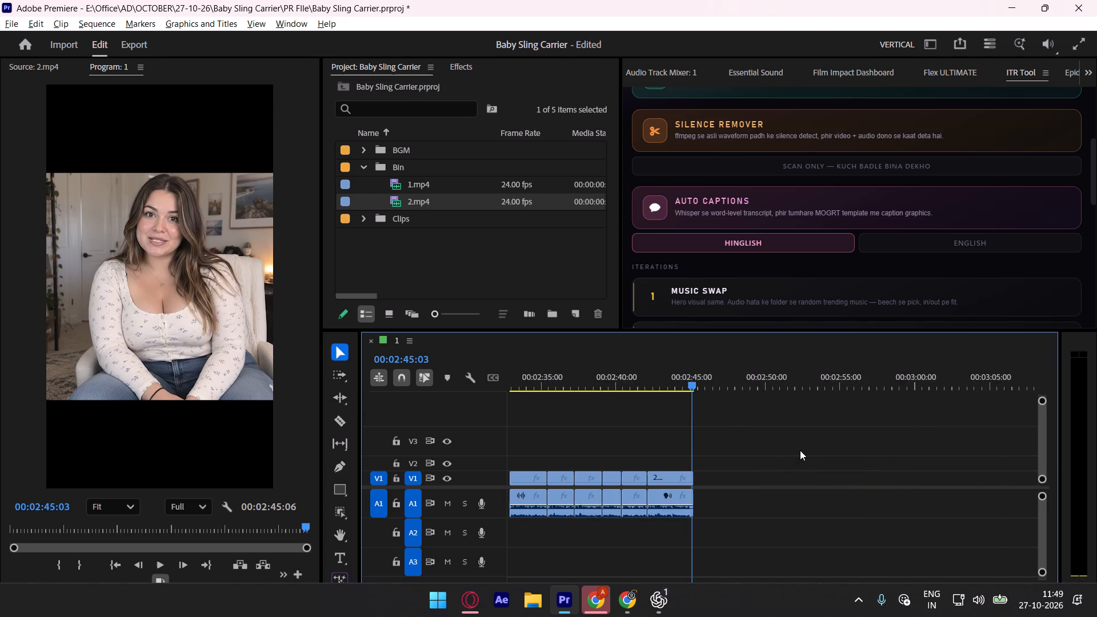
scroll(800, 450, "down", 9)
scroll(639, 448, "up", 20)
scroll(639, 448, "up", 1)
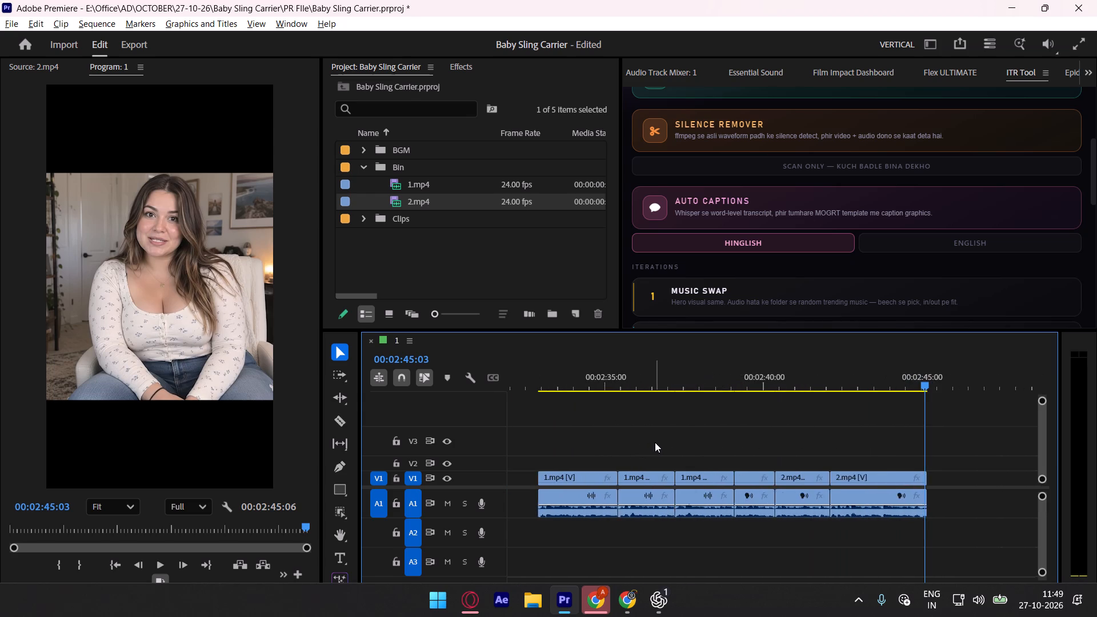
scroll(655, 442, "up", 2)
key("space")
scroll(722, 436, "down", 15, "alt")
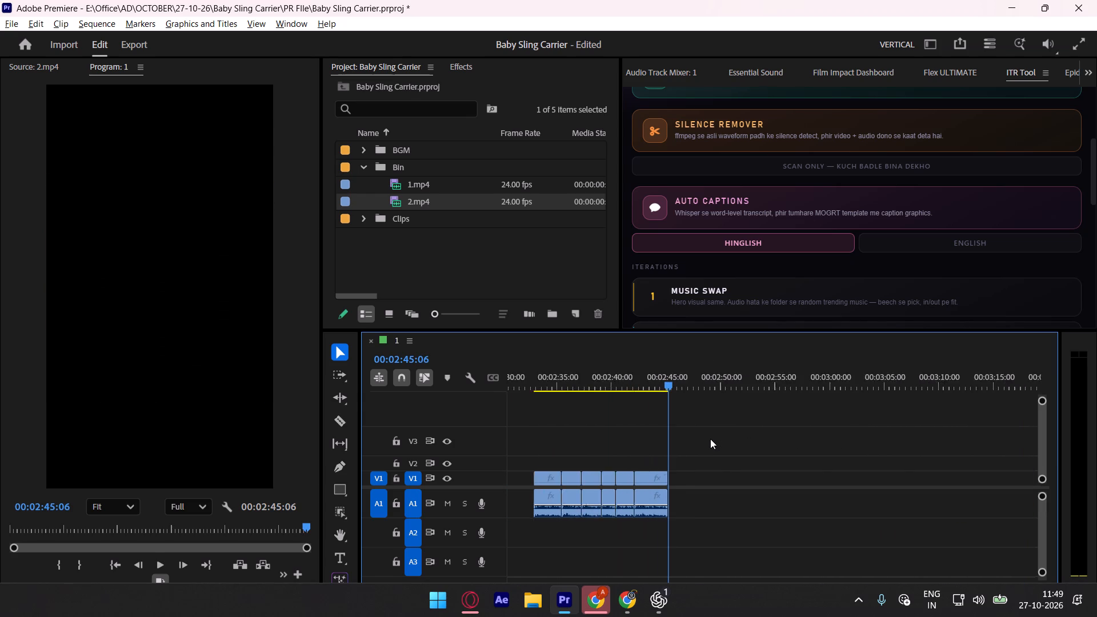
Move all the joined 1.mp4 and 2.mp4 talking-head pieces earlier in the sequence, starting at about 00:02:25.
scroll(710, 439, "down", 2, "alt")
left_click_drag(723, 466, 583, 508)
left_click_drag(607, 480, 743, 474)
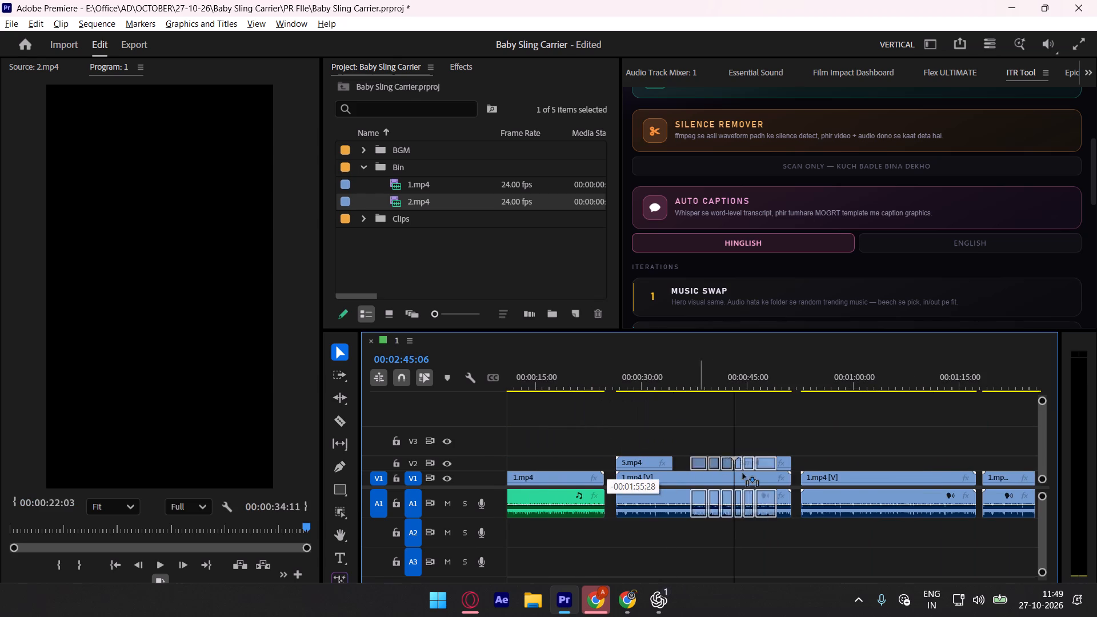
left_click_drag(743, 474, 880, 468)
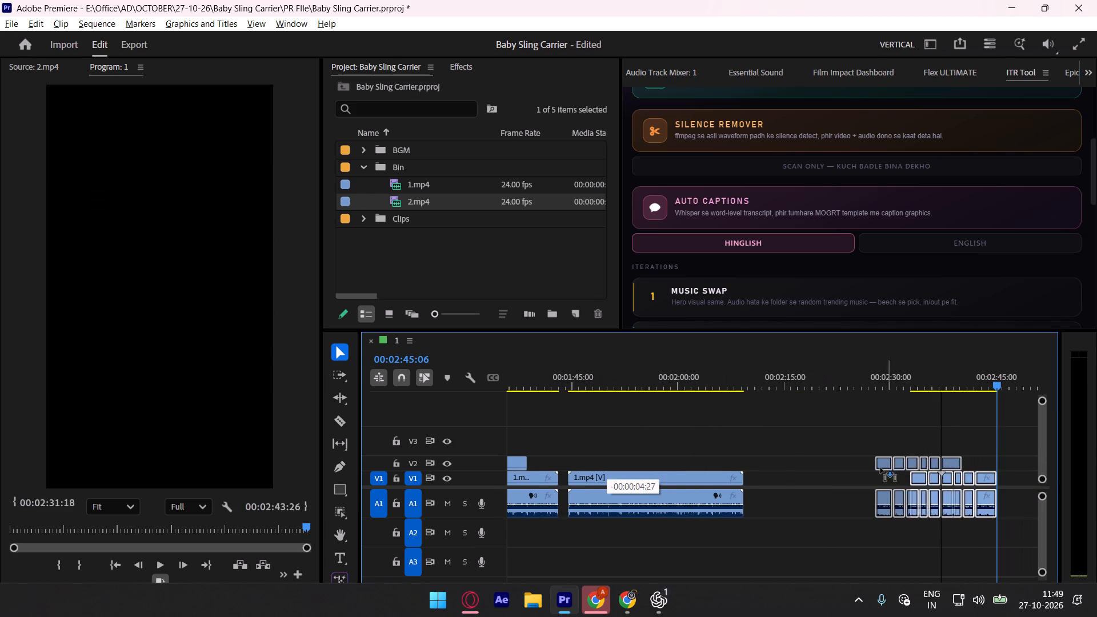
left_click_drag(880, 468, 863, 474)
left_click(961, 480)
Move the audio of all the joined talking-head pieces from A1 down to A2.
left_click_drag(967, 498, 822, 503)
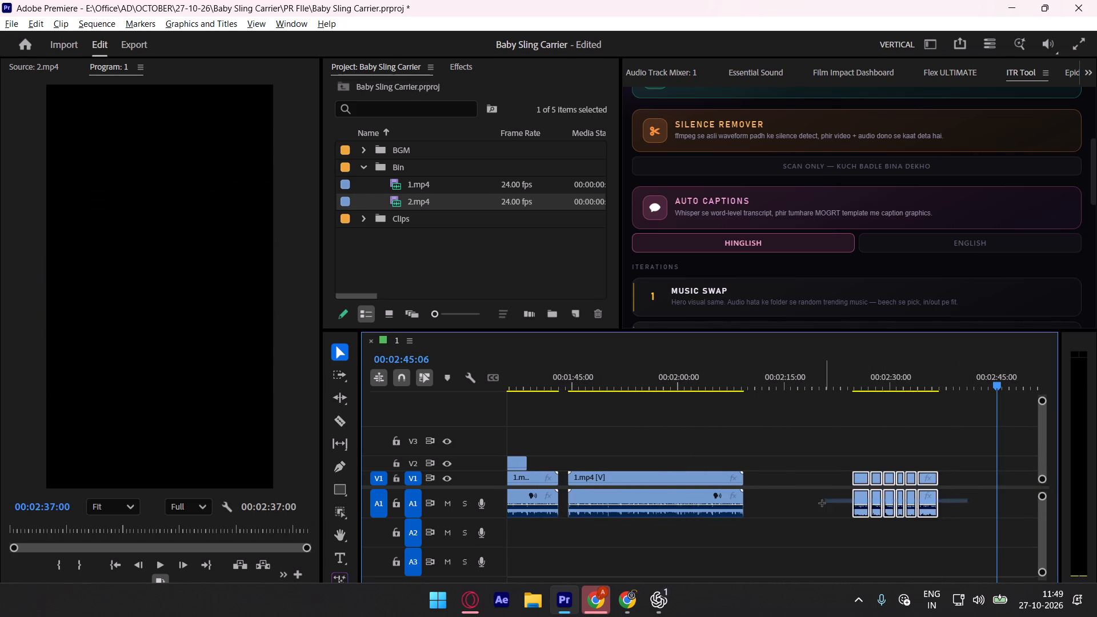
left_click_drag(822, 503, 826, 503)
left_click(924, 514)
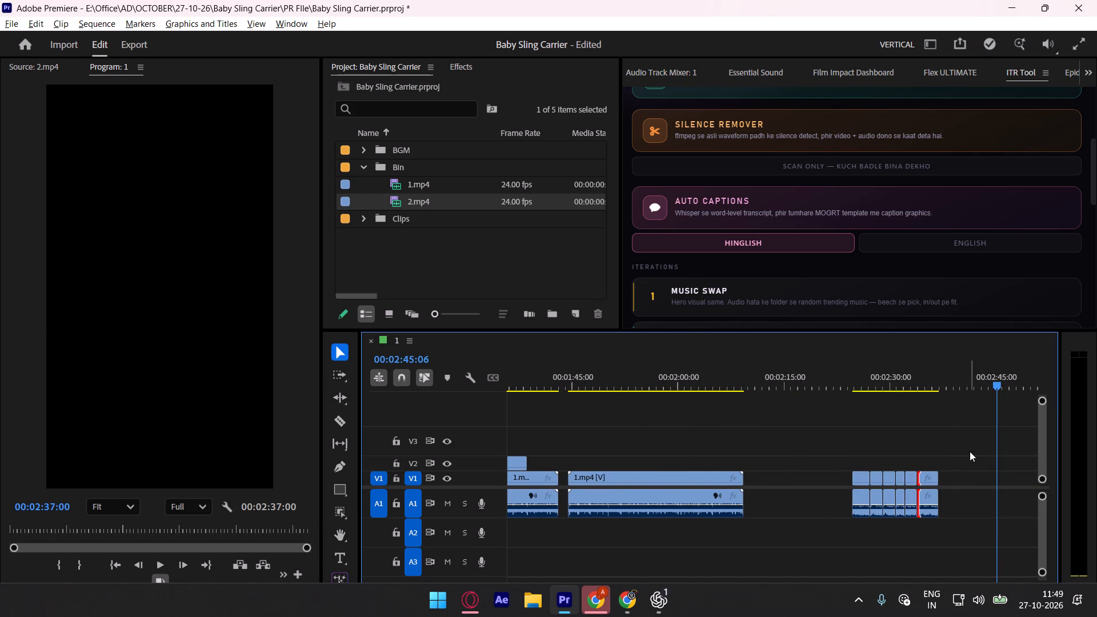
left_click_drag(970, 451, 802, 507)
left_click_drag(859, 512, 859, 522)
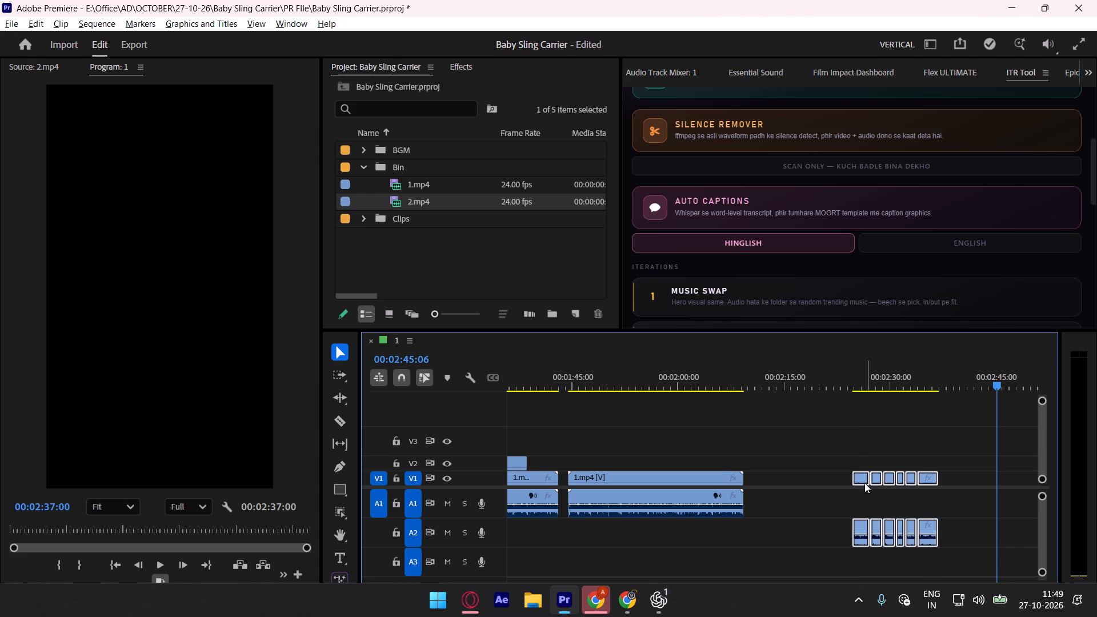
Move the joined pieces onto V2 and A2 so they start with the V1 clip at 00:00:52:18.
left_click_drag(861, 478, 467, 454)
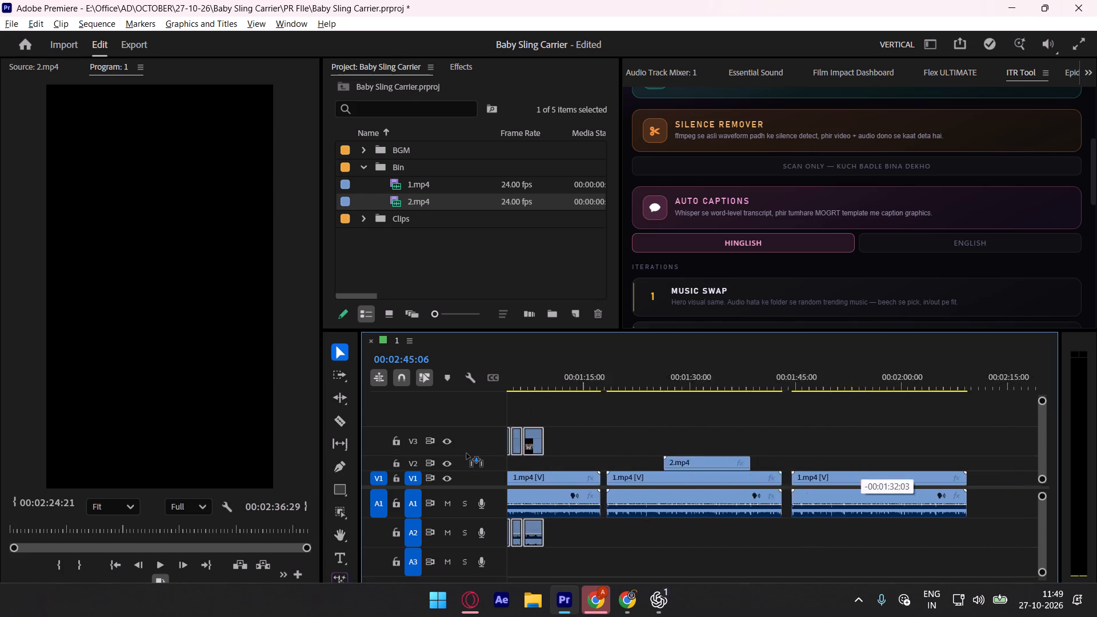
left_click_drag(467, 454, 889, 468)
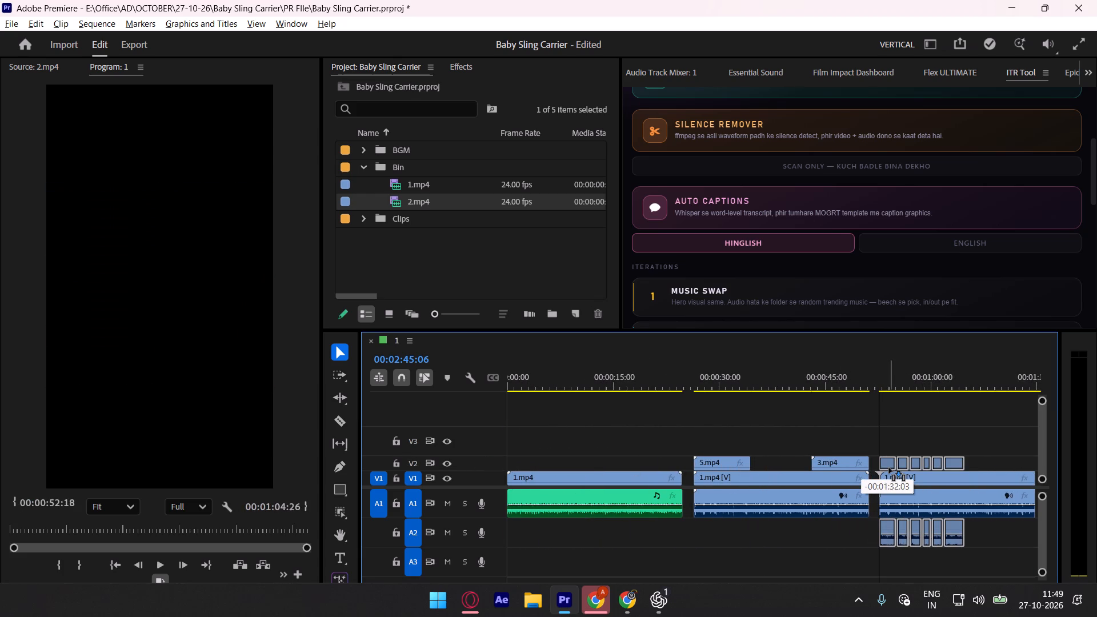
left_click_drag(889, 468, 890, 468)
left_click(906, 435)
Play back the stacked talking-head pieces over the V1 clip from about 00:00:52:18 to compare them.
scroll(906, 435, "down", 9)
scroll(789, 441, "down", 3, "alt")
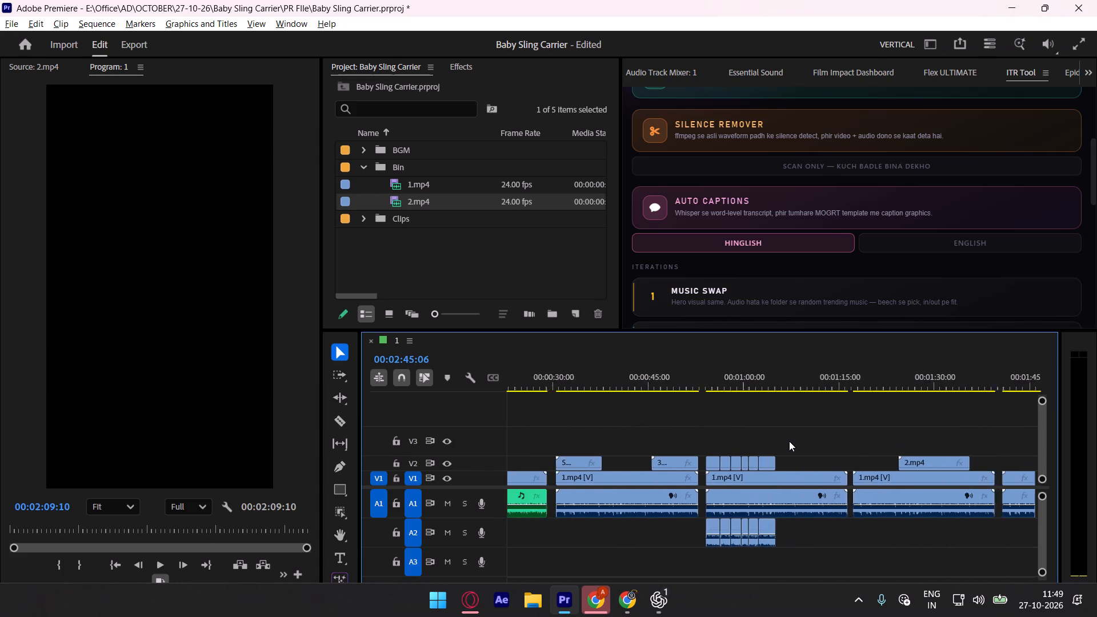
scroll(789, 441, "down", 7, "alt")
scroll(675, 455, "up", 10, "alt")
scroll(675, 455, "down", 5, "alt")
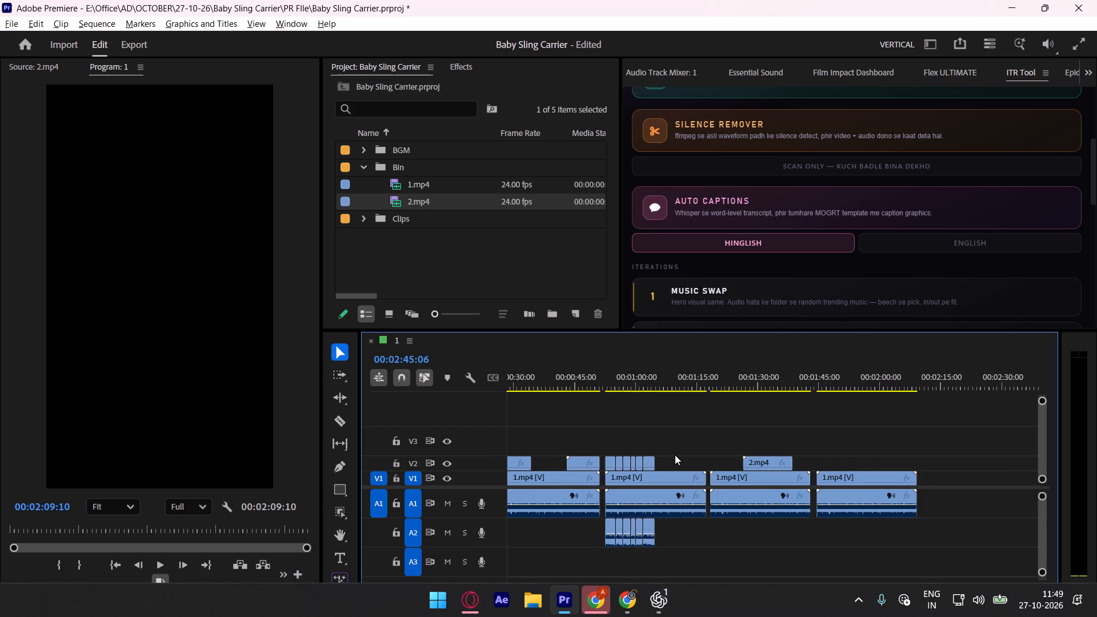
scroll(675, 455, "down", 13, "alt")
scroll(542, 458, "up", 16)
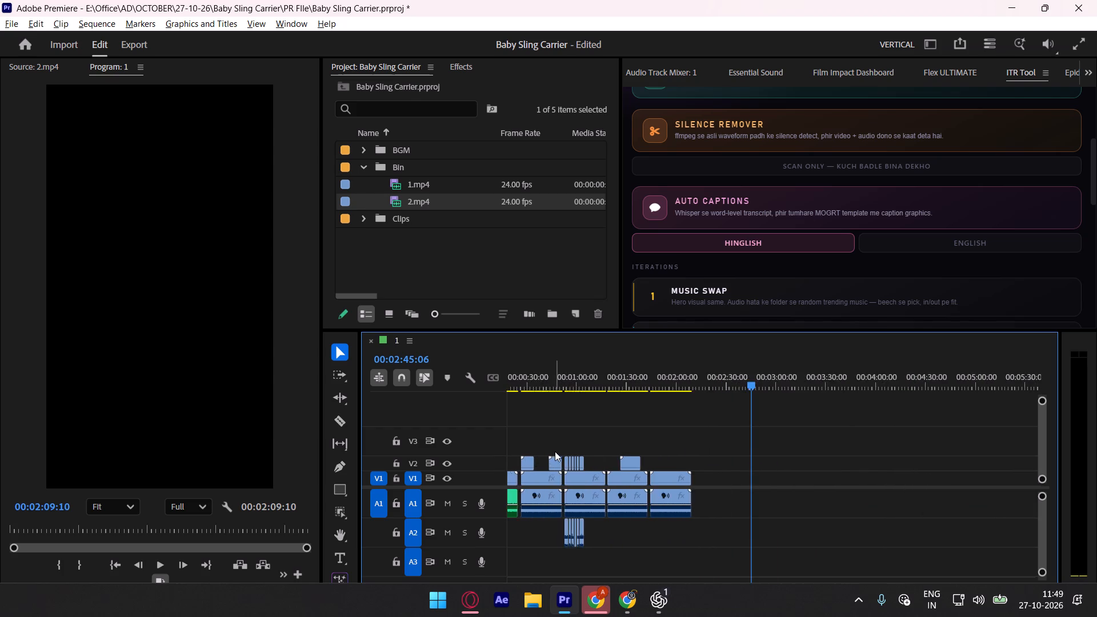
scroll(555, 451, "up", 20)
scroll(555, 451, "up", 3)
scroll(567, 447, "down", 4, "alt")
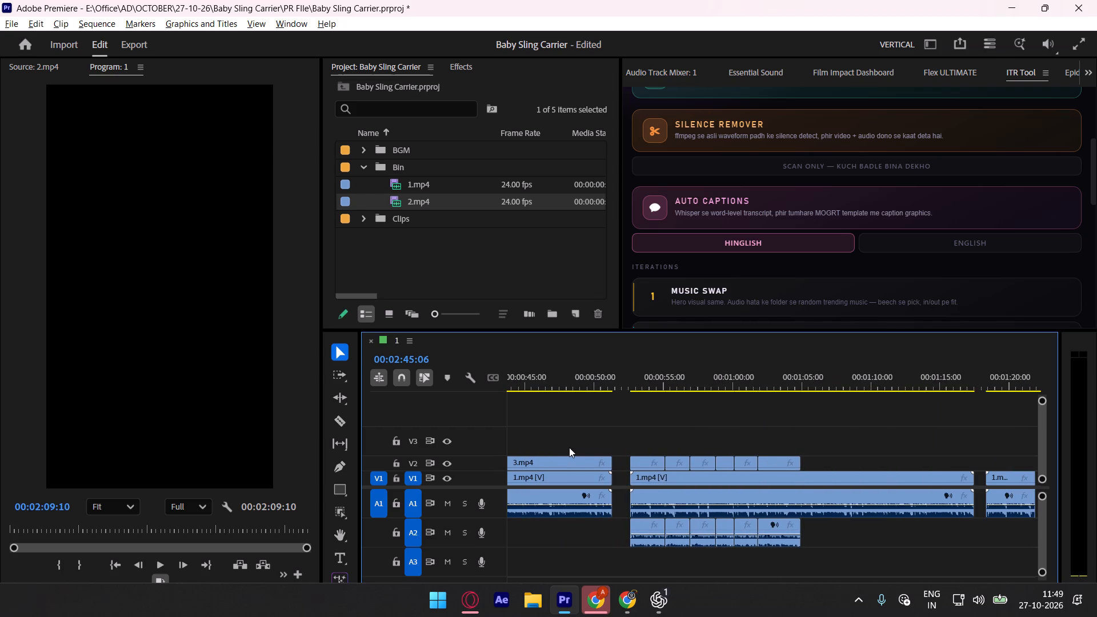
left_click_drag(645, 388, 628, 388, "shift")
key("space")
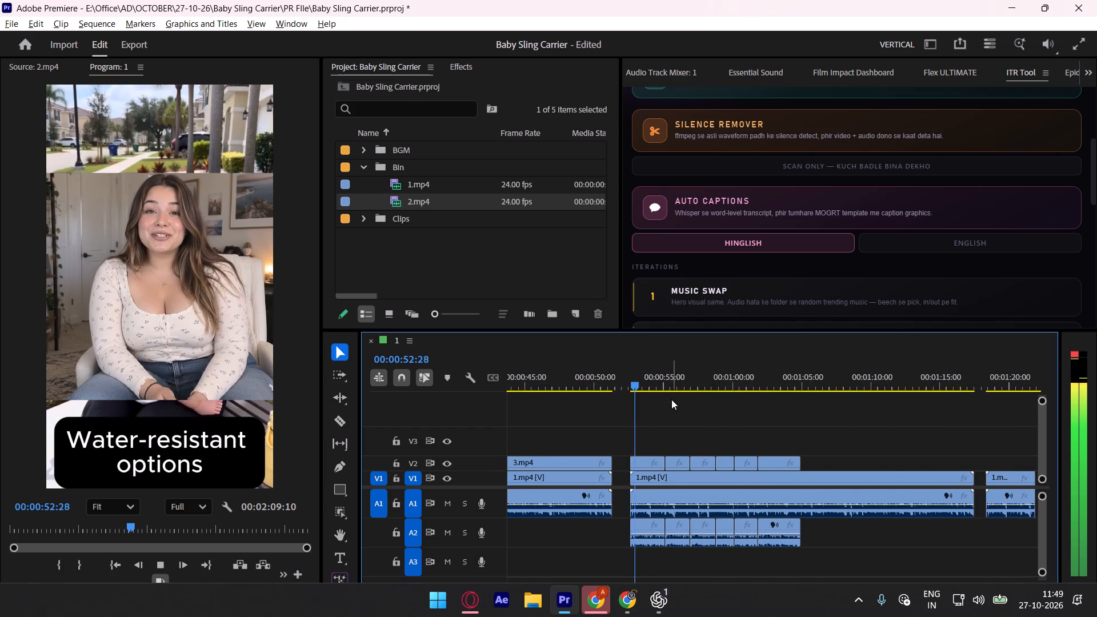
scroll(671, 399, "down", 5, "alt")
scroll(671, 402, "up", 1, "alt")
scroll(671, 402, "down", 2, "alt")
scroll(671, 402, "up", 4, "alt")
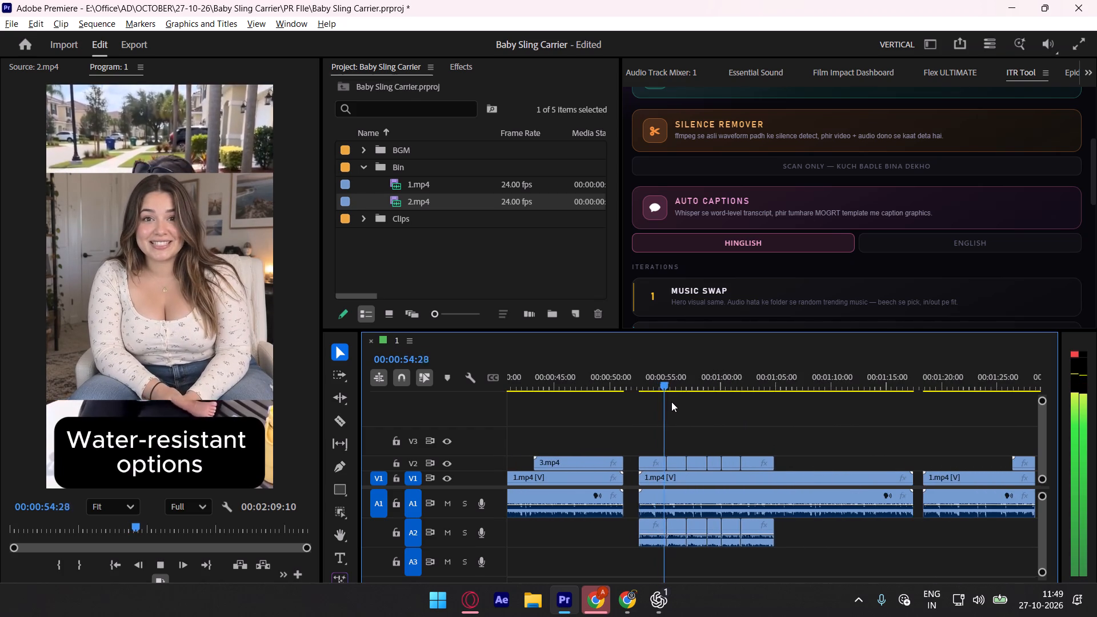
scroll(671, 402, "up", 6, "alt")
key("space")
Delete all the cut talking-head pieces on V2 and A2 above the V1 clip that starts at 00:00:52:18.
scroll(699, 424, "down", 4, "alt")
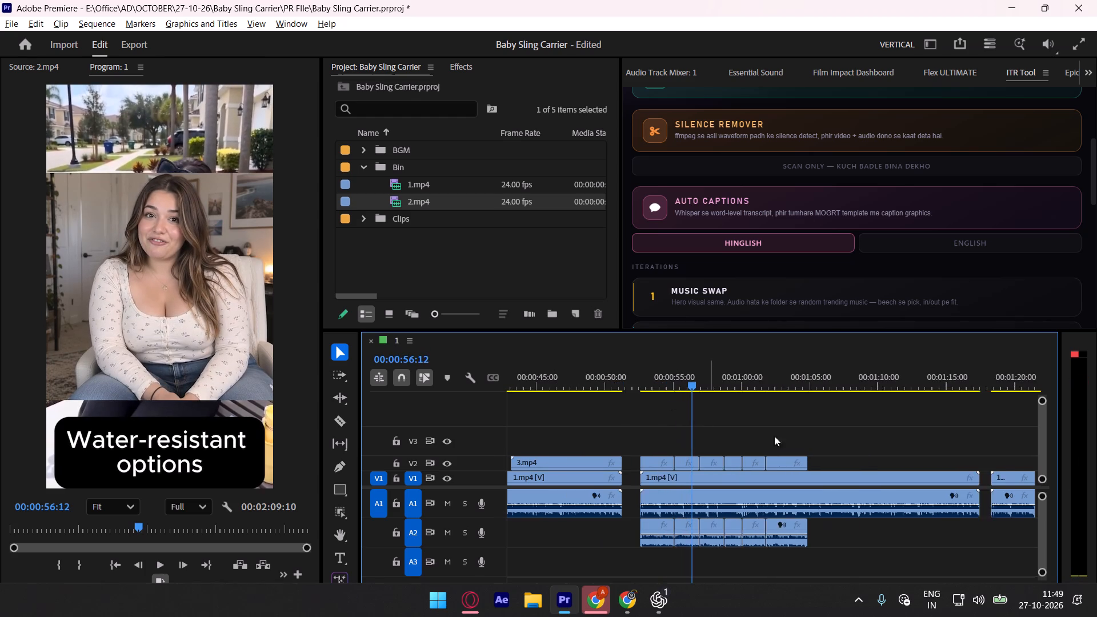
scroll(774, 436, "down", 3, "alt")
left_click_drag(822, 436, 748, 462)
left_click_drag(834, 432, 745, 456)
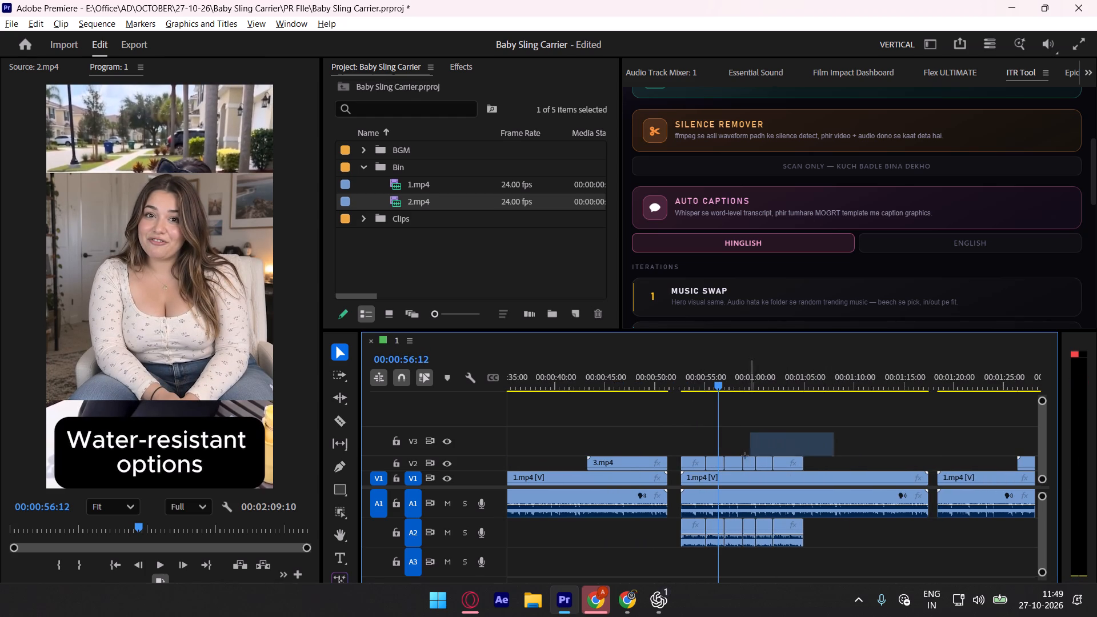
left_click_drag(745, 456, 683, 457)
key("s")
Place the bin's 1.mp4 on V2 and A2 at 00:00:52:18, extending both its ends to the full source length.
scroll(702, 443, "down", 4)
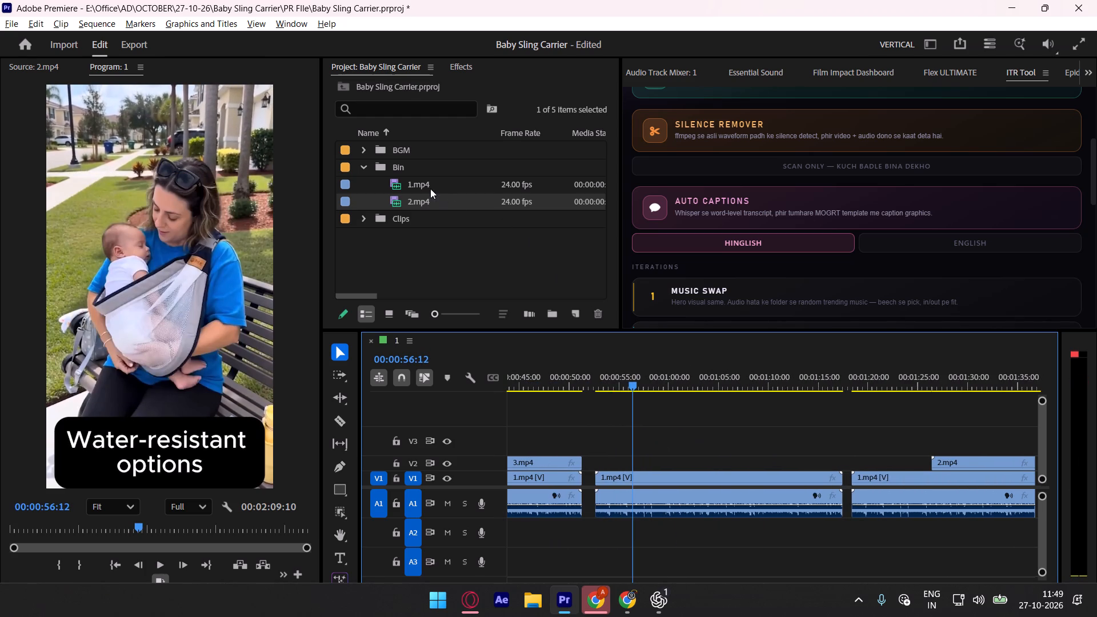
left_click_drag(429, 187, 596, 453)
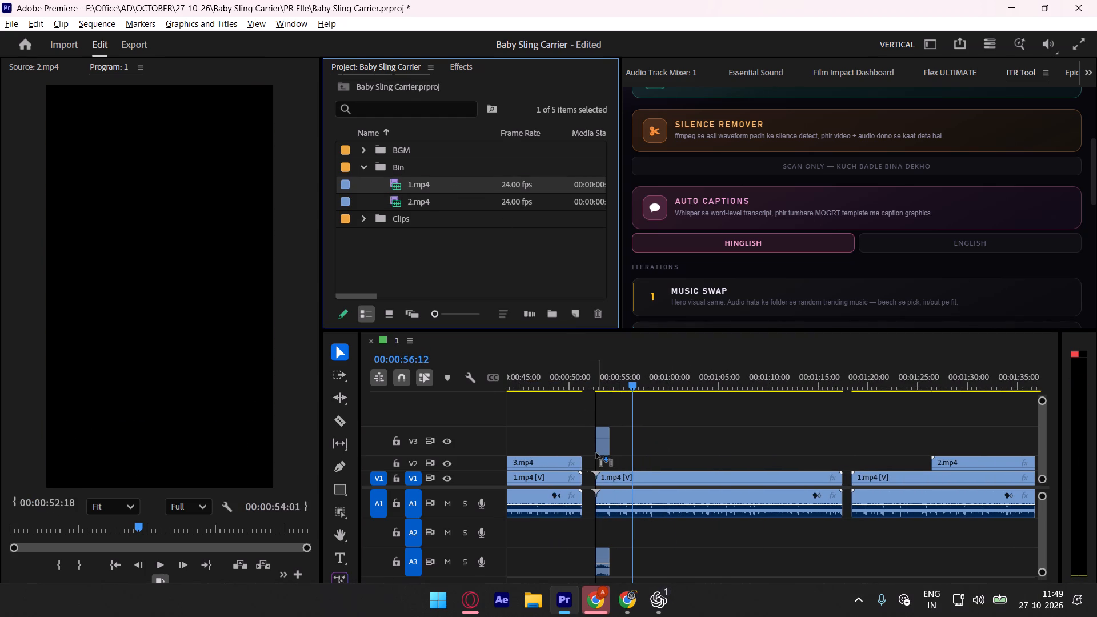
left_click_drag(596, 453, 600, 460)
left_click_drag(610, 458, 825, 457)
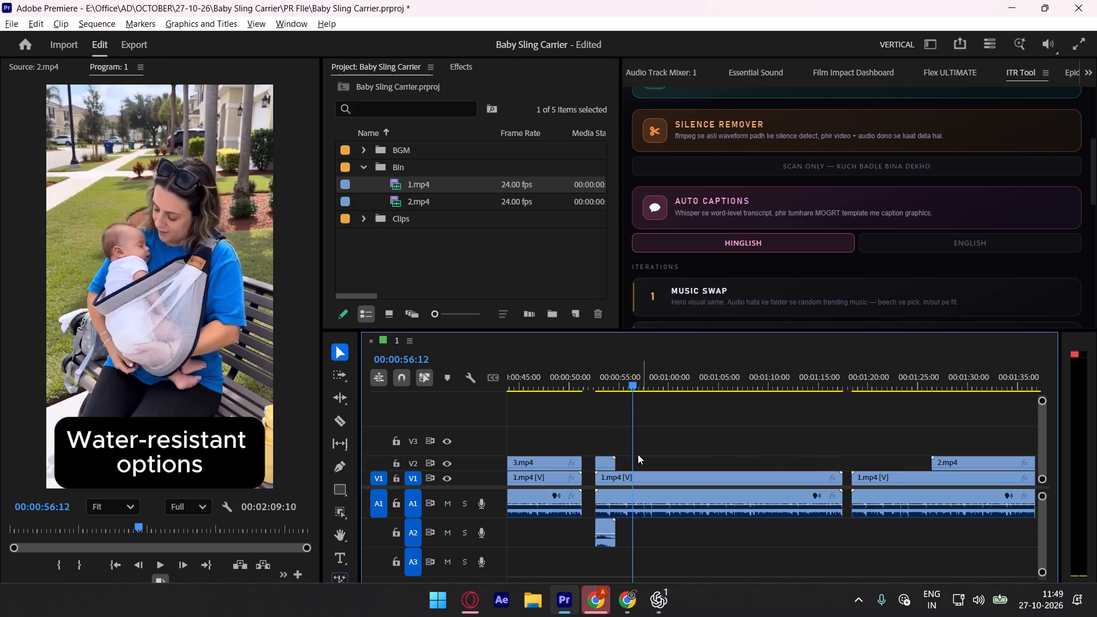
double_click(610, 460)
left_click_drag(606, 461, 734, 467)
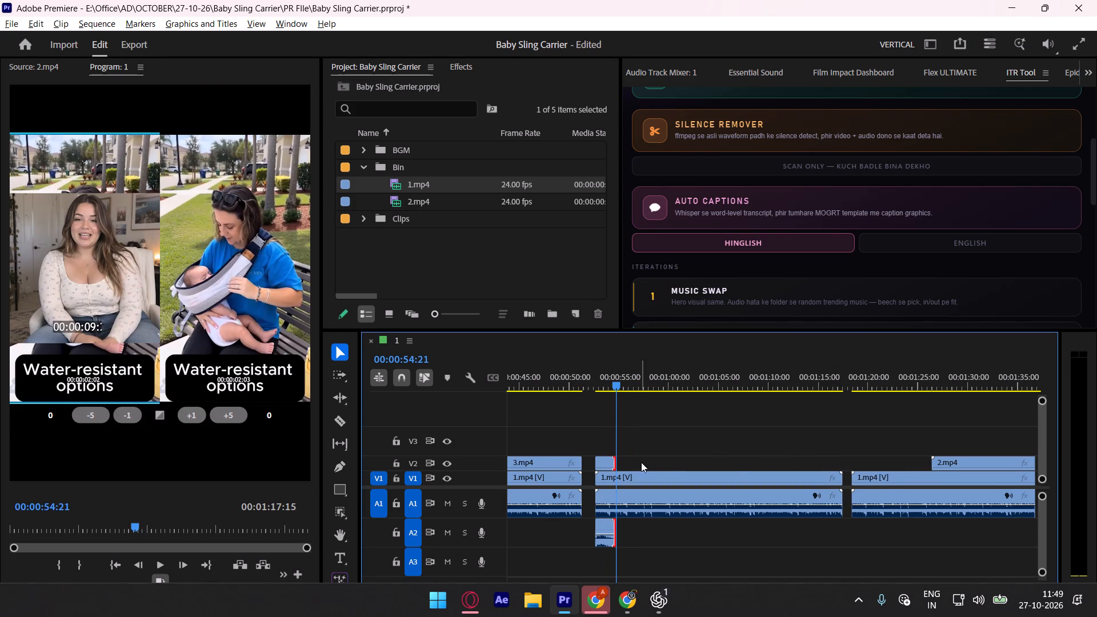
left_click(647, 459)
left_click_drag(602, 464, 750, 470)
left_click_drag(746, 459, 537, 459)
left_click_drag(692, 458, 624, 460)
Add the bin's 2.mp4 on V2 and A2, extend both ends to full length, and butt it against 1.mp4's end.
left_click_drag(445, 204, 723, 452)
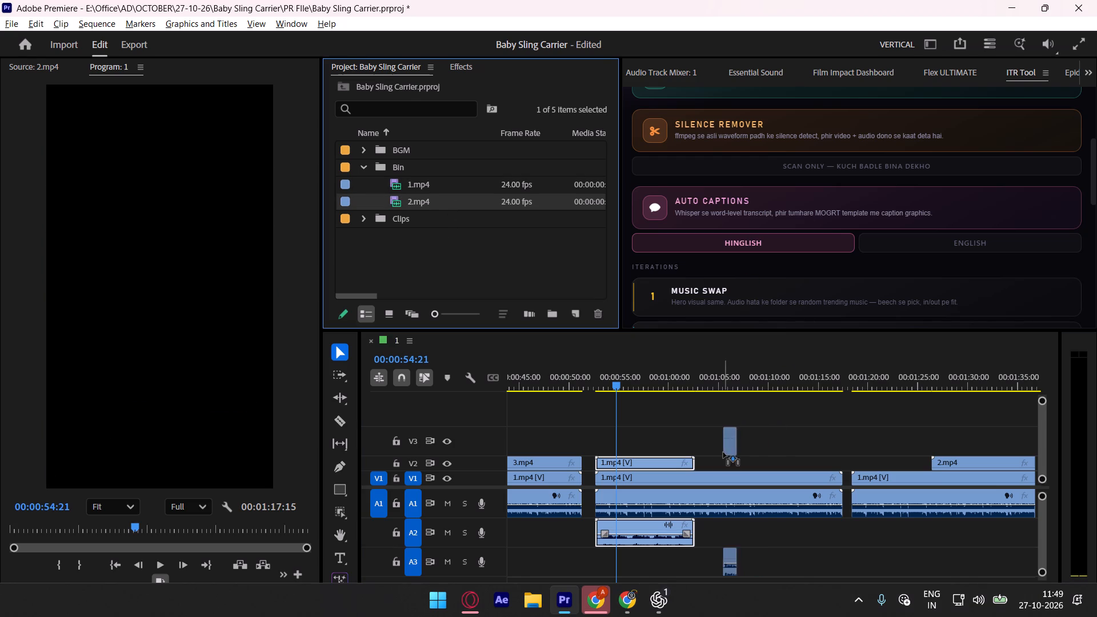
left_click_drag(723, 452, 788, 466)
left_click_drag(790, 466, 685, 468)
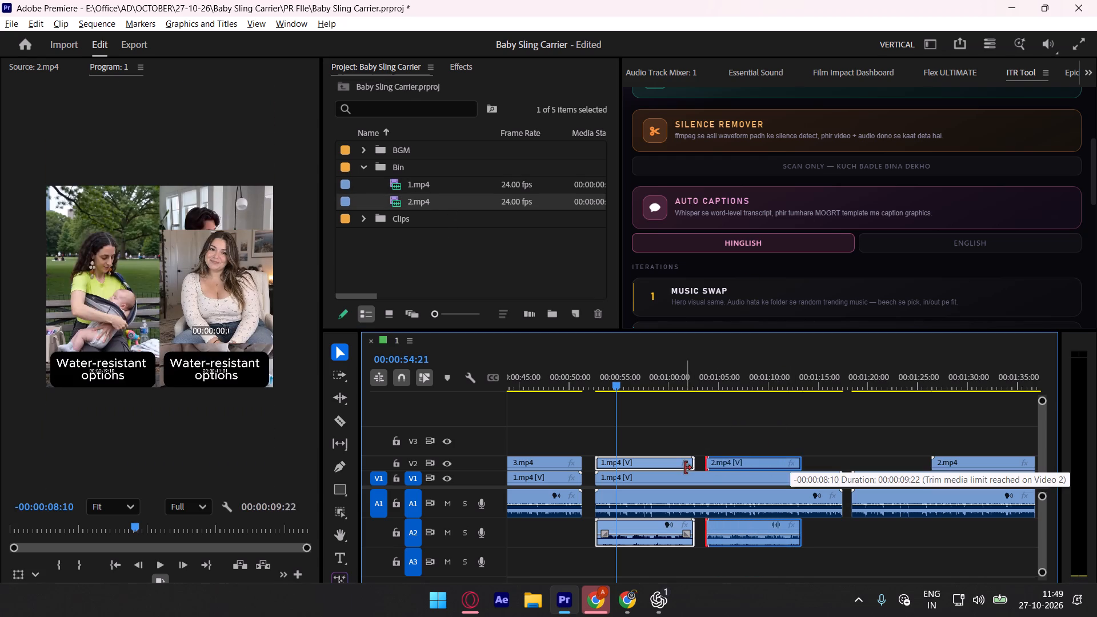
left_click_drag(685, 468, 682, 468)
left_click_drag(802, 464, 866, 464)
left_click_drag(764, 460, 760, 461)
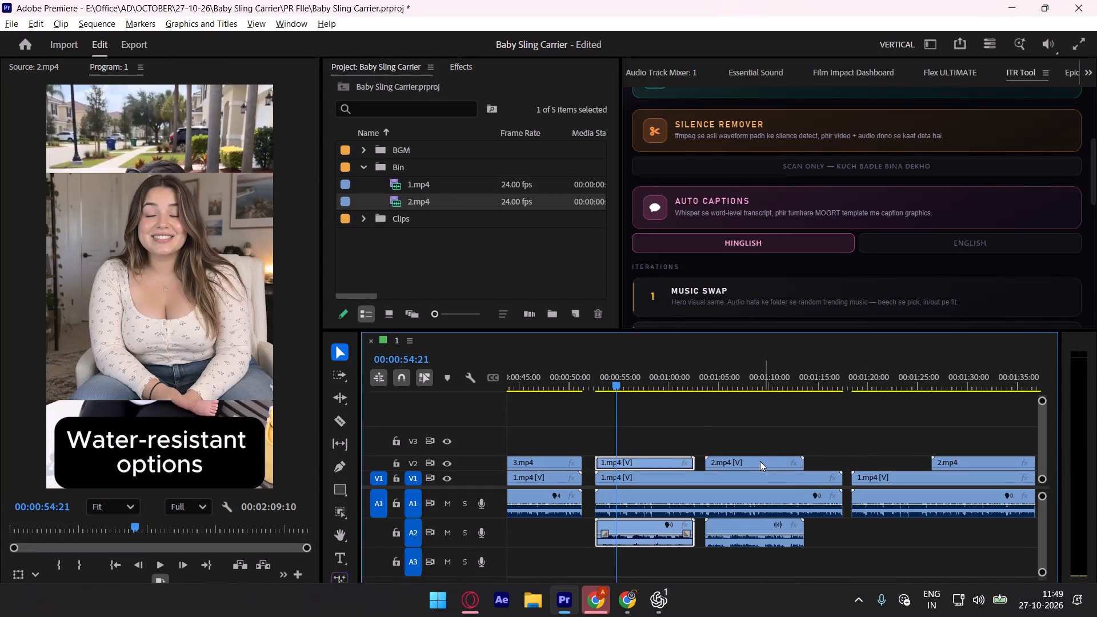
left_click_drag(760, 461, 756, 462)
left_click(756, 429)
Trim about half a second off the V2 1.mp4's start, realign it with the V1 clip, and rejoin 2.mp4 behind it.
scroll(641, 430, "up", 4, "alt")
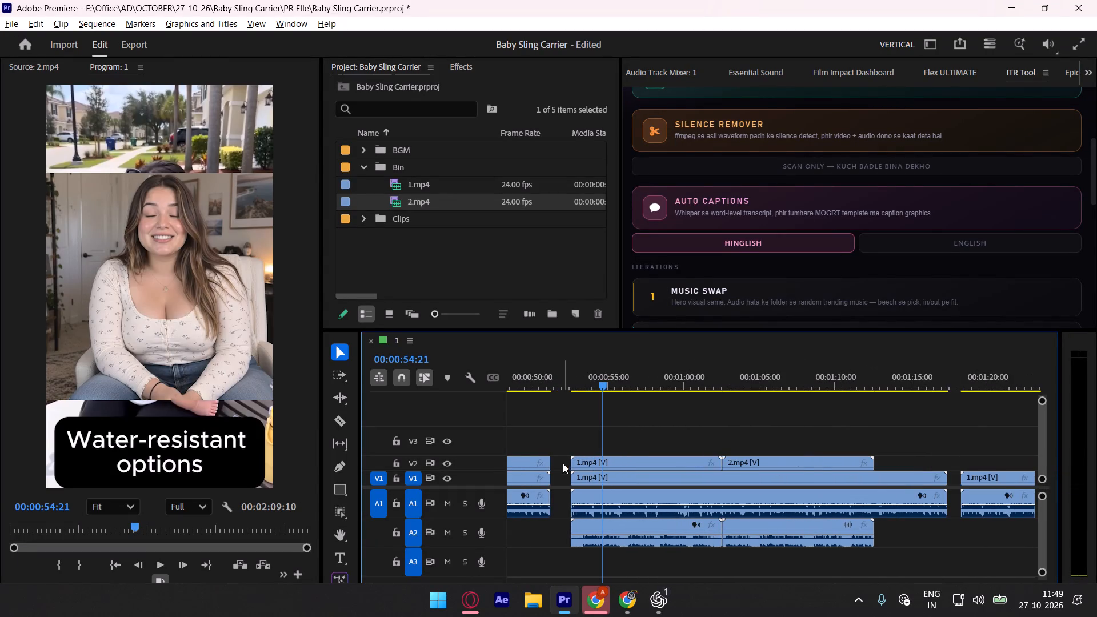
left_click_drag(569, 462, 578, 459)
left_click_drag(607, 463, 601, 466)
left_click_drag(748, 460, 741, 461)
left_click(748, 434)
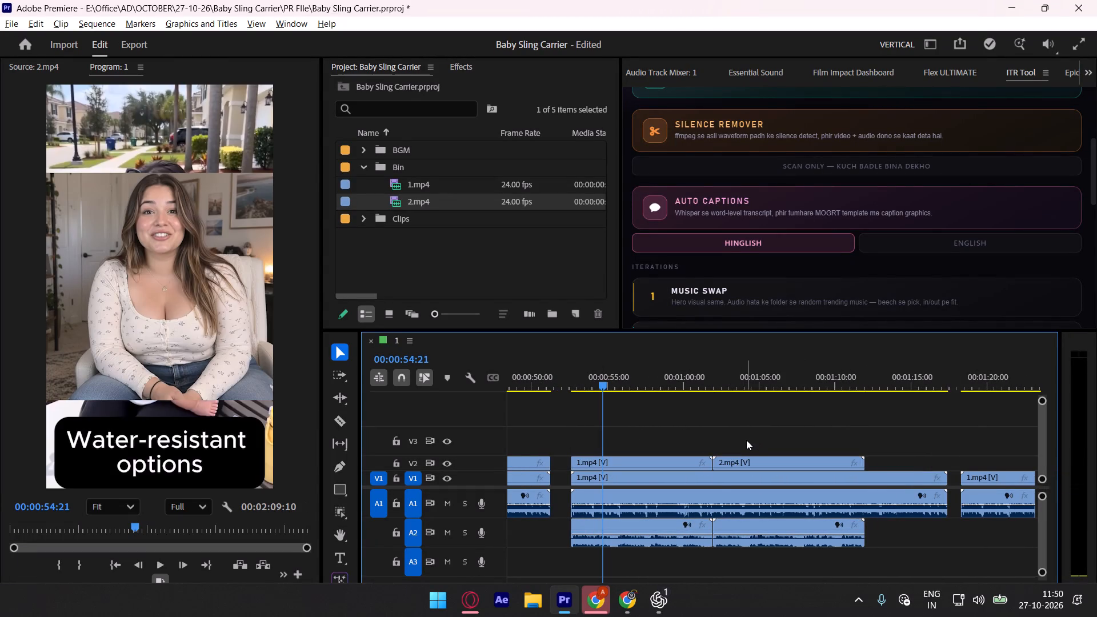
Mute A1 and play the full-length 1.mp4 on A2, including from its beginning, to hear it alone.
key("space")
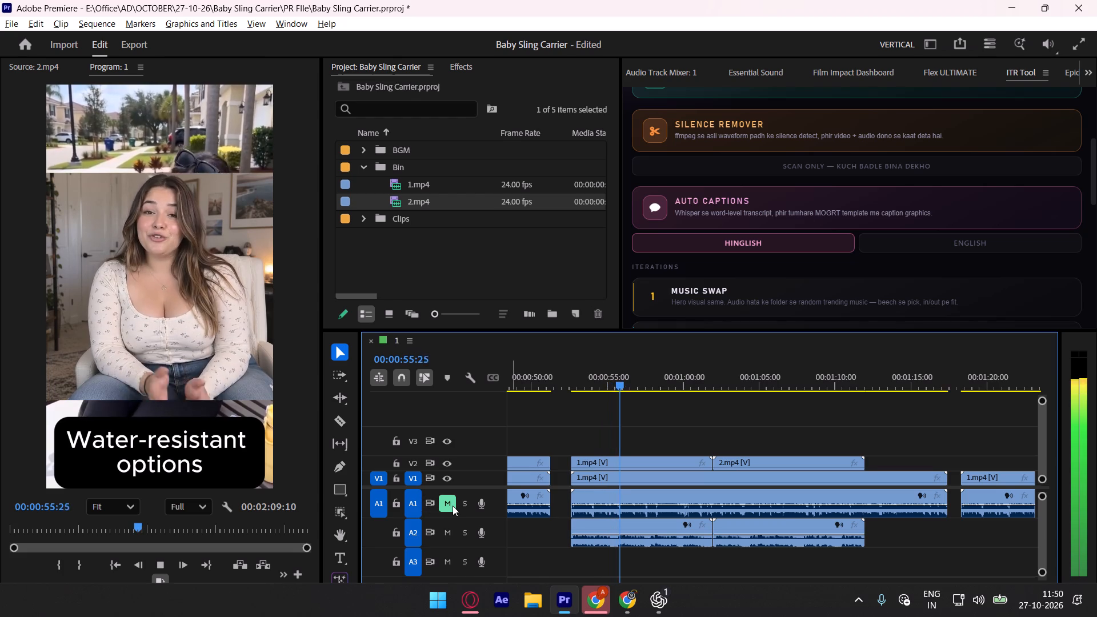
left_click(453, 506)
scroll(791, 433, "down", 3, "alt")
scroll(791, 433, "up", 4, "alt")
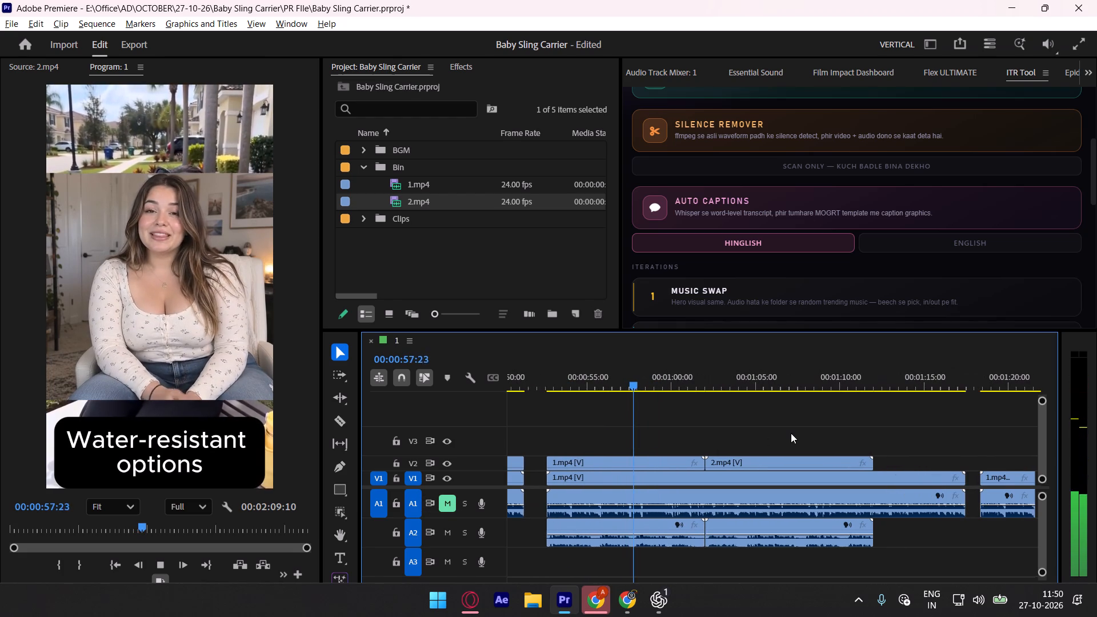
key("space")
left_click_drag(588, 382, 550, 391)
key("space")
key("space")
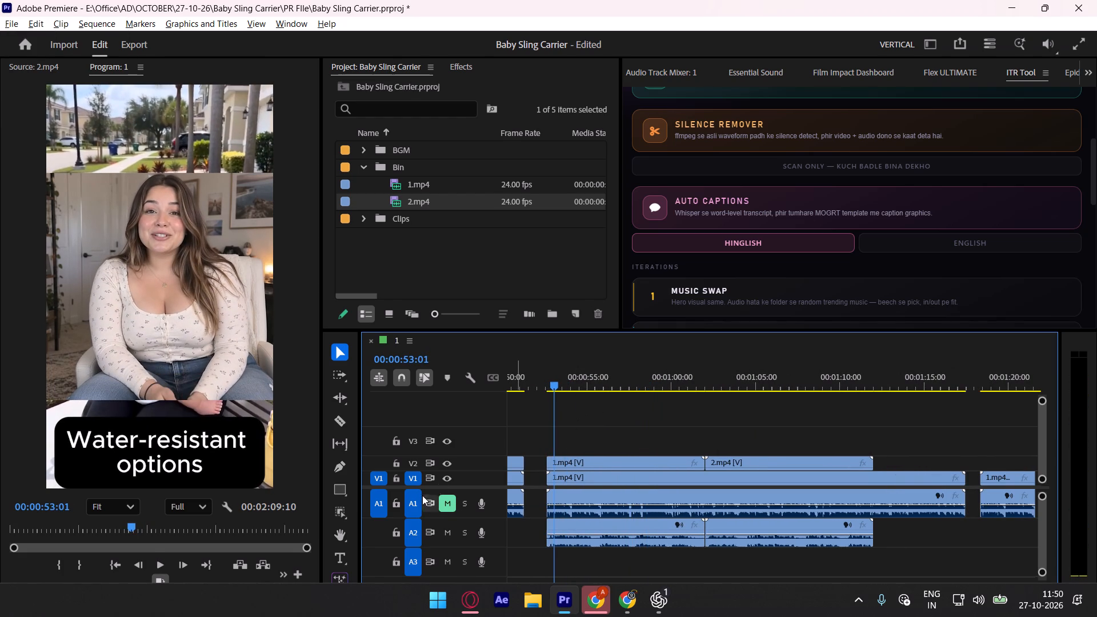
Unmute A1, mute A2, and play the V1 clip's own audio from about 00:00:53 to compare the two voices.
left_click(447, 500)
left_click(444, 530)
key("space")
scroll(579, 484, "up", 4, "alt")
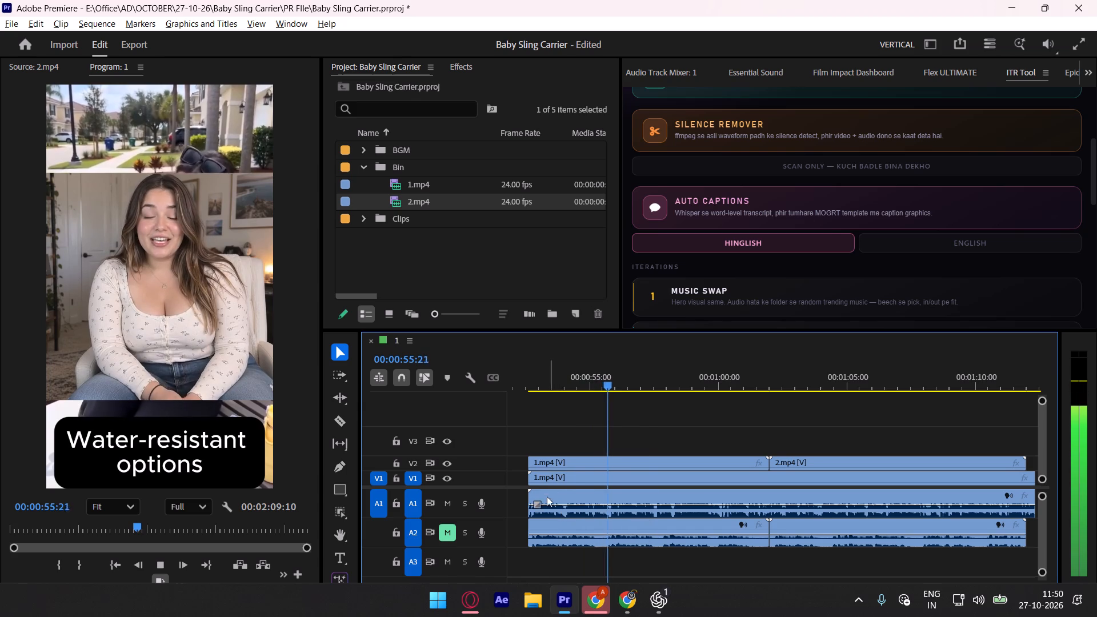
key("space")
left_click(449, 536)
left_click_drag(557, 386, 534, 389, "shift")
left_click(452, 532)
key("space")
key("space")
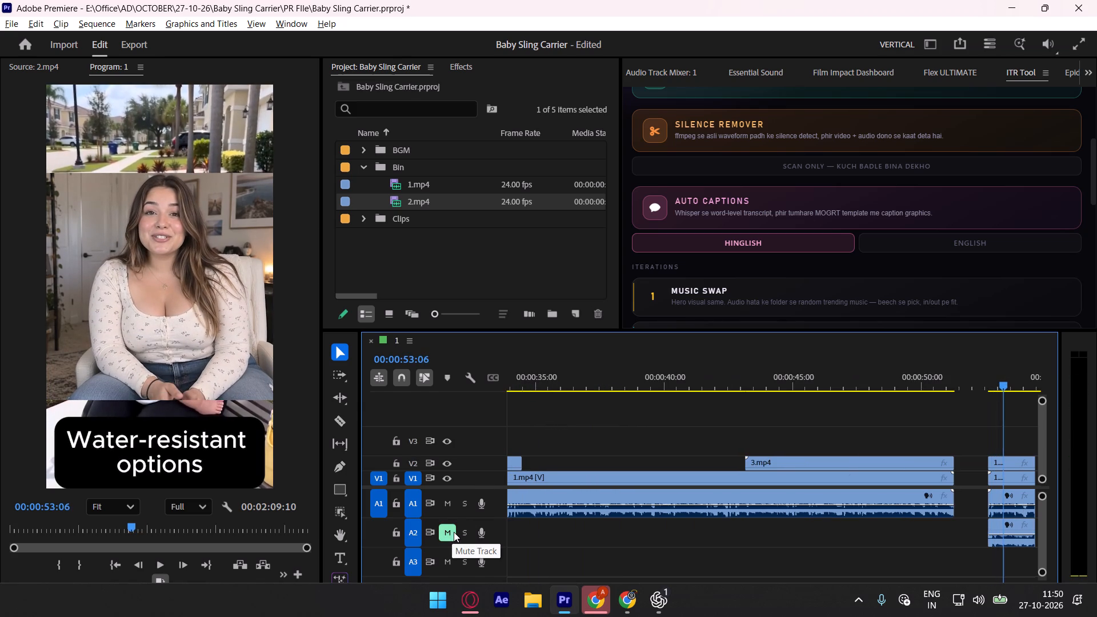
Unmute A2, mute A1, and play the new talking-head audio from 00:00:53:06 across both clips.
left_click(450, 532)
left_click(454, 504)
key("space")
scroll(641, 501, "down", 9)
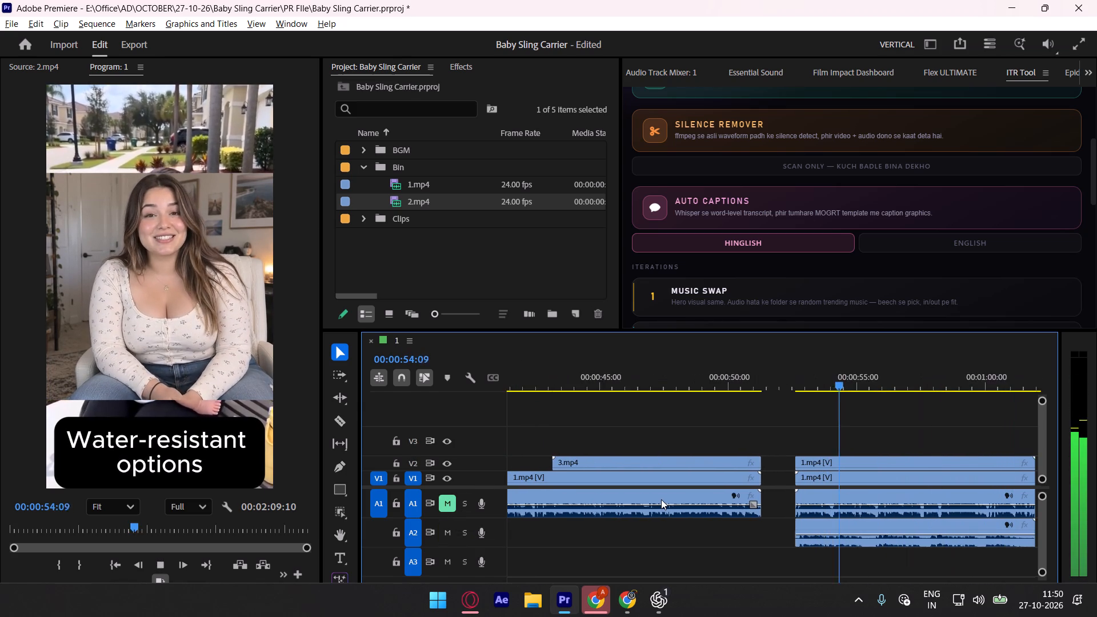
scroll(661, 499, "down", 8)
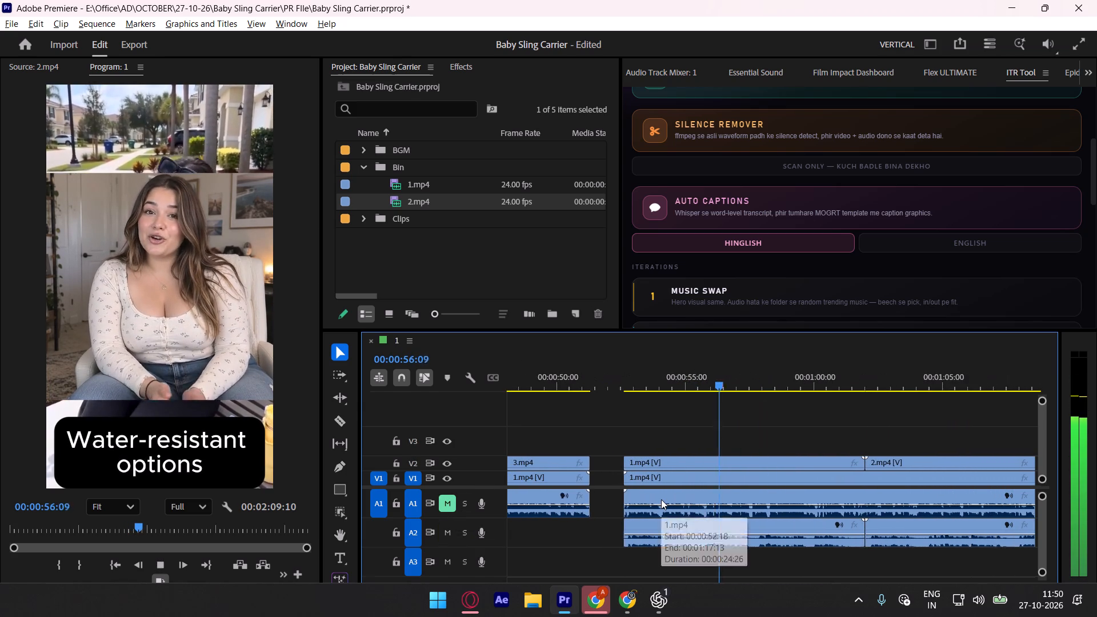
scroll(661, 499, "down", 7)
scroll(661, 499, "down", 7, "alt")
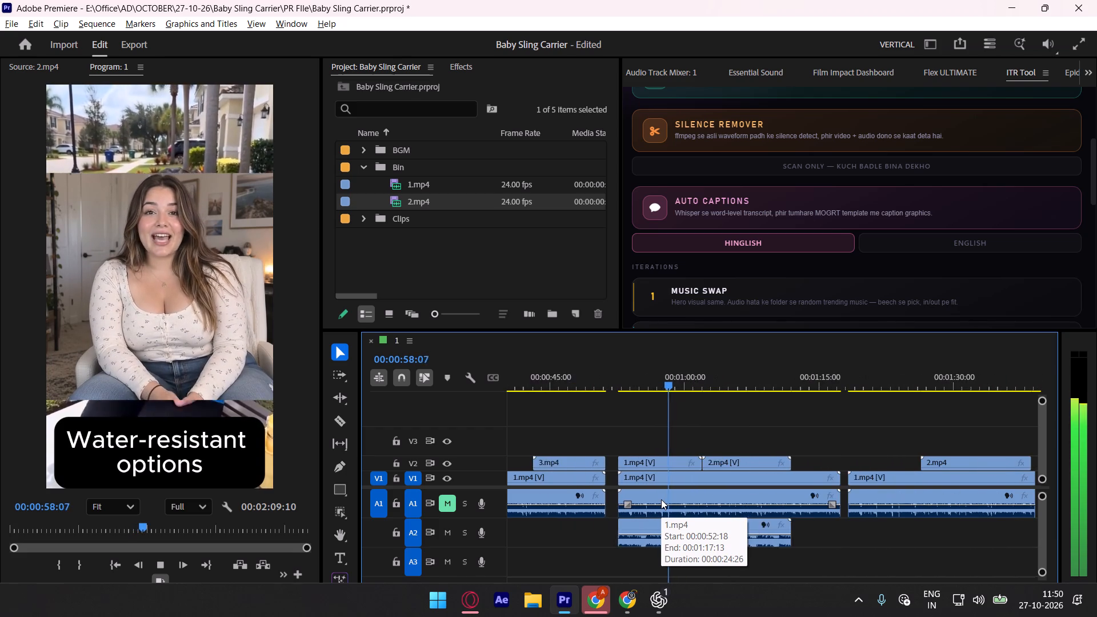
scroll(661, 499, "down", 7, "alt")
scroll(661, 499, "up", 7, "alt")
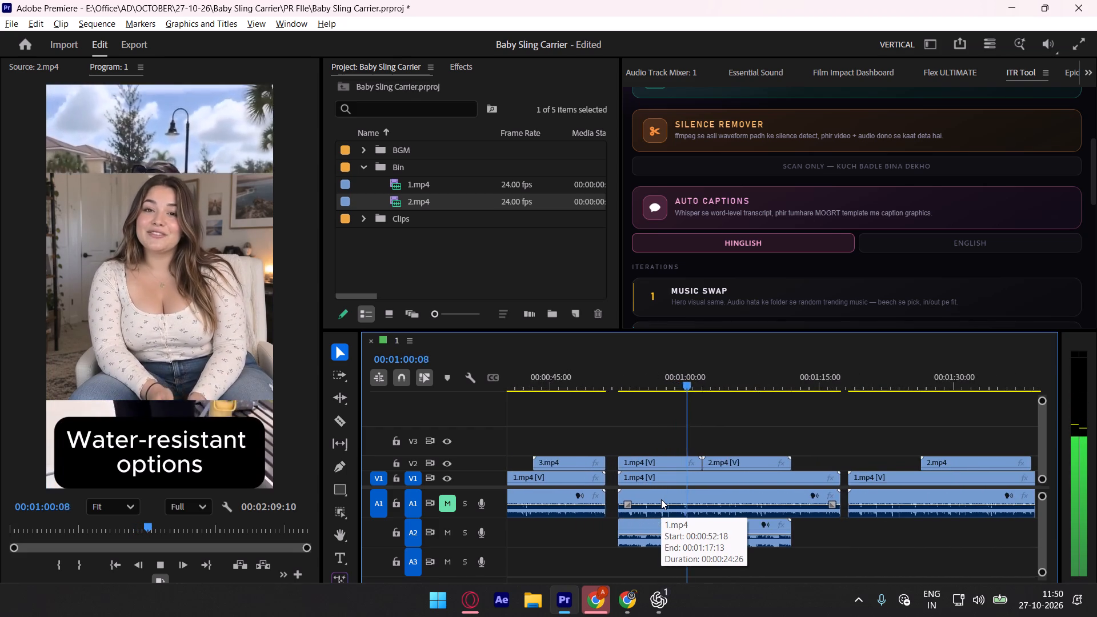
scroll(661, 499, "up", 4, "alt")
scroll(661, 499, "down", 7, "alt")
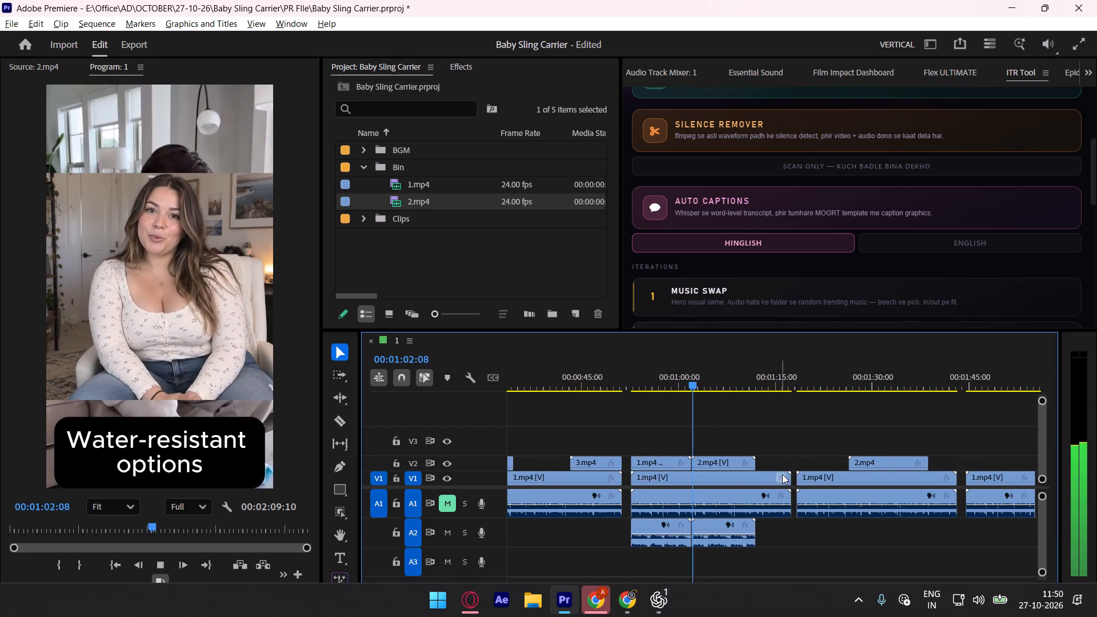
Trim the end of the V1 1.mp4 under the talking-head clips to match the end of 2.mp4 on V2.
left_click_drag(790, 479, 755, 480)
left_click(770, 464)
scroll(744, 478, "up", 4, "alt")
left_click(784, 465)
scroll(784, 465, "down", 3, "alt")
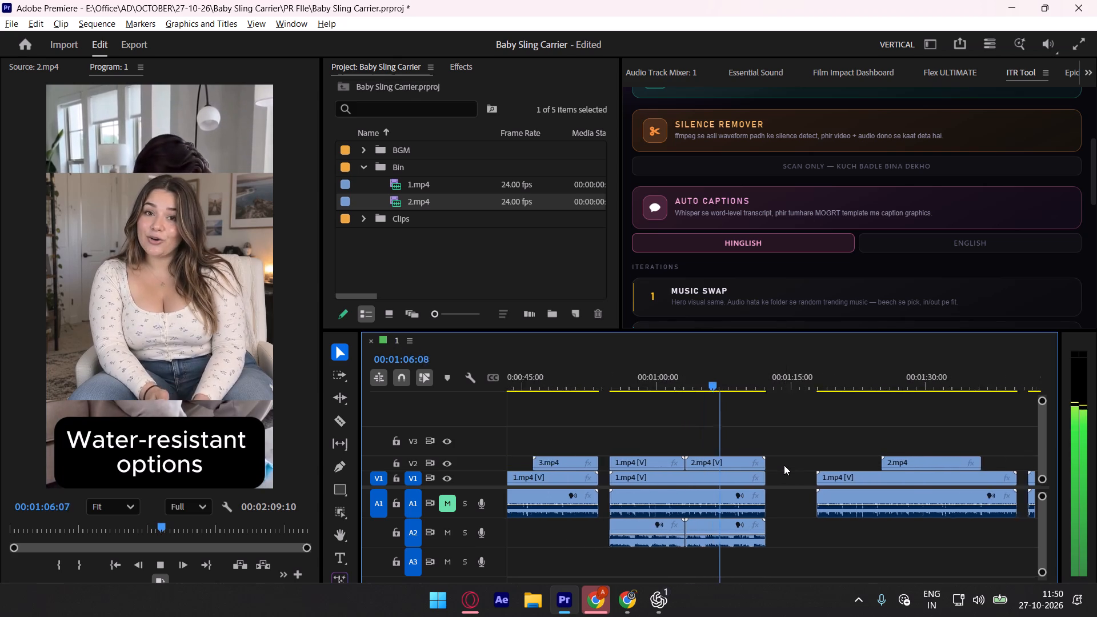
scroll(784, 465, "down", 5, "alt")
scroll(717, 475, "up", 8, "alt")
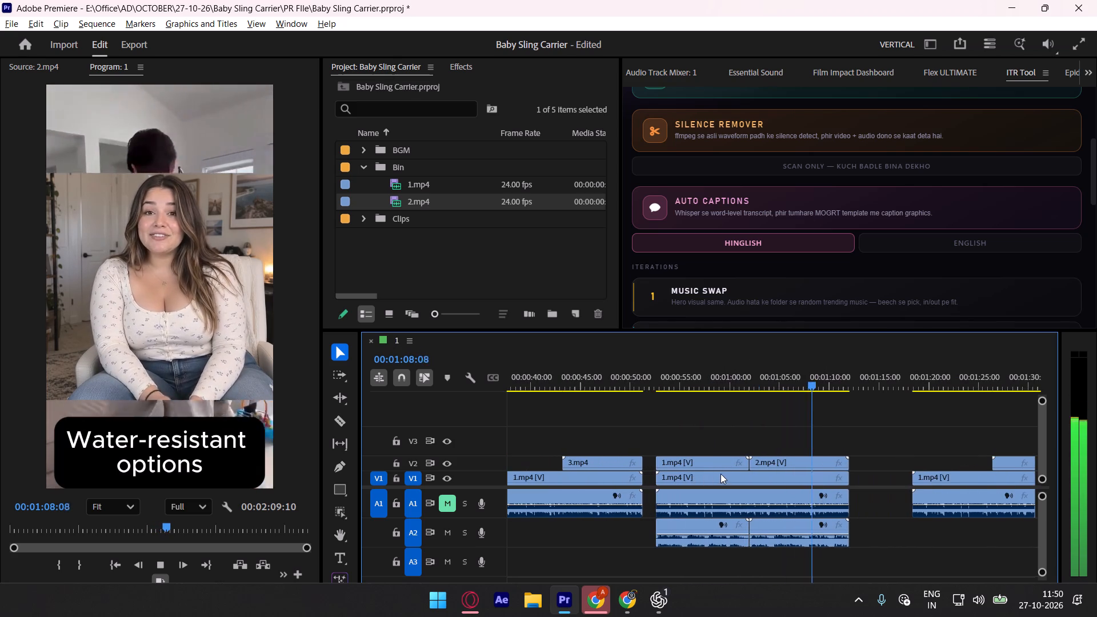
key("space")
Set the V2 1.mp4 to scale 70 and position 338, 243 so the talking head fills the top of the frame.
left_click(706, 379)
left_click(695, 459)
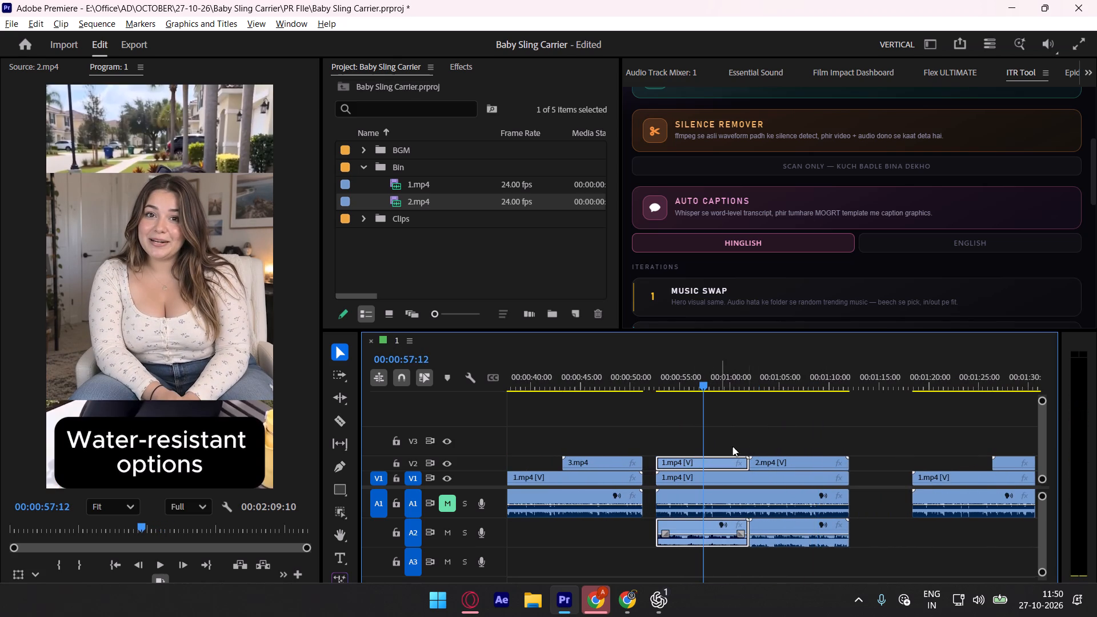
left_click(1091, 73)
left_click(1063, 88)
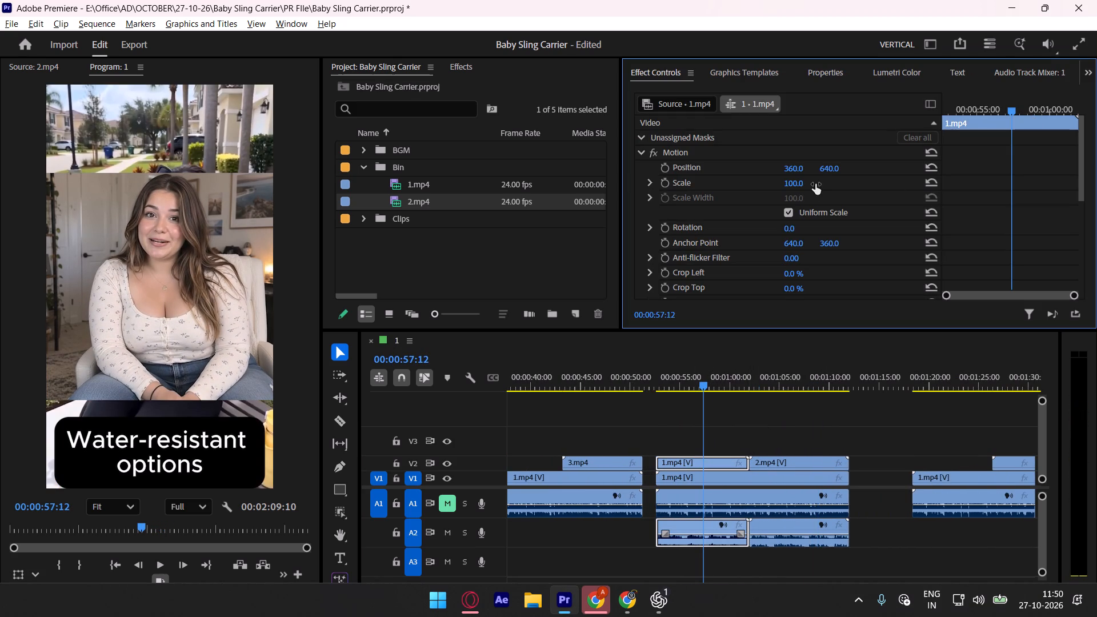
left_click_drag(797, 184, 784, 189)
left_click_drag(831, 170, 708, 192)
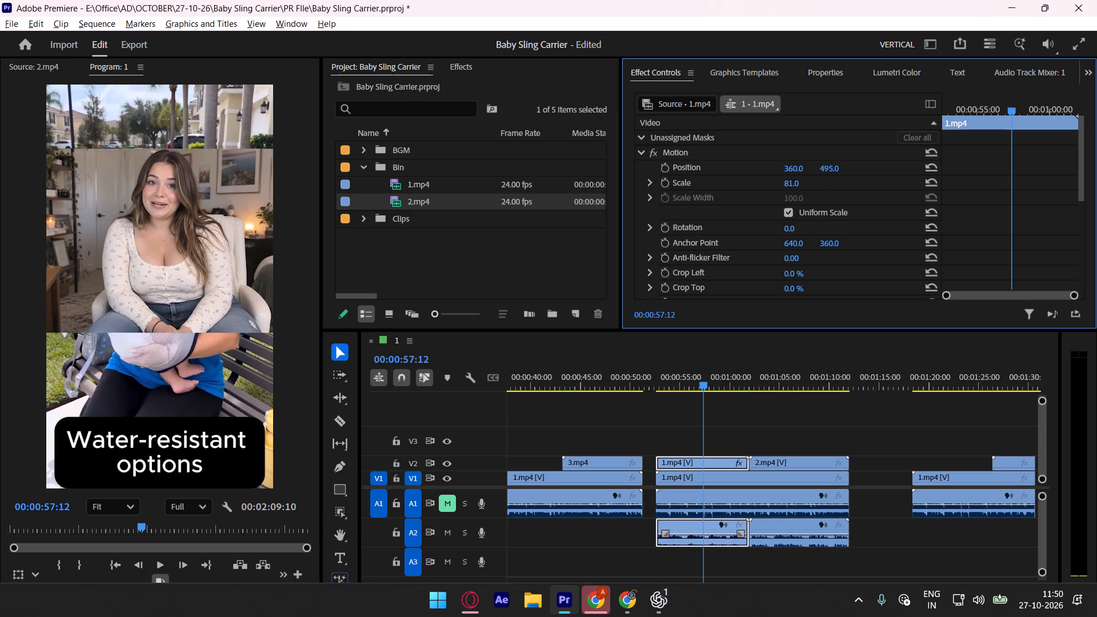
left_click_drag(708, 192, 583, 213)
left_click_drag(831, 170, 826, 170)
left_click_drag(794, 172, 792, 172)
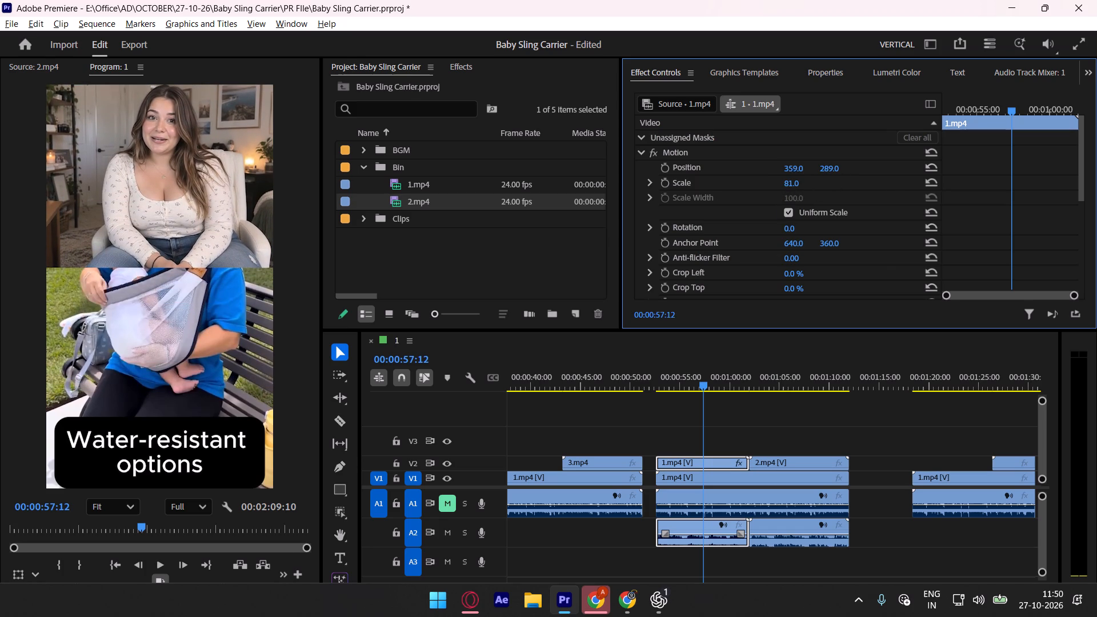
left_click_drag(792, 172, 778, 172)
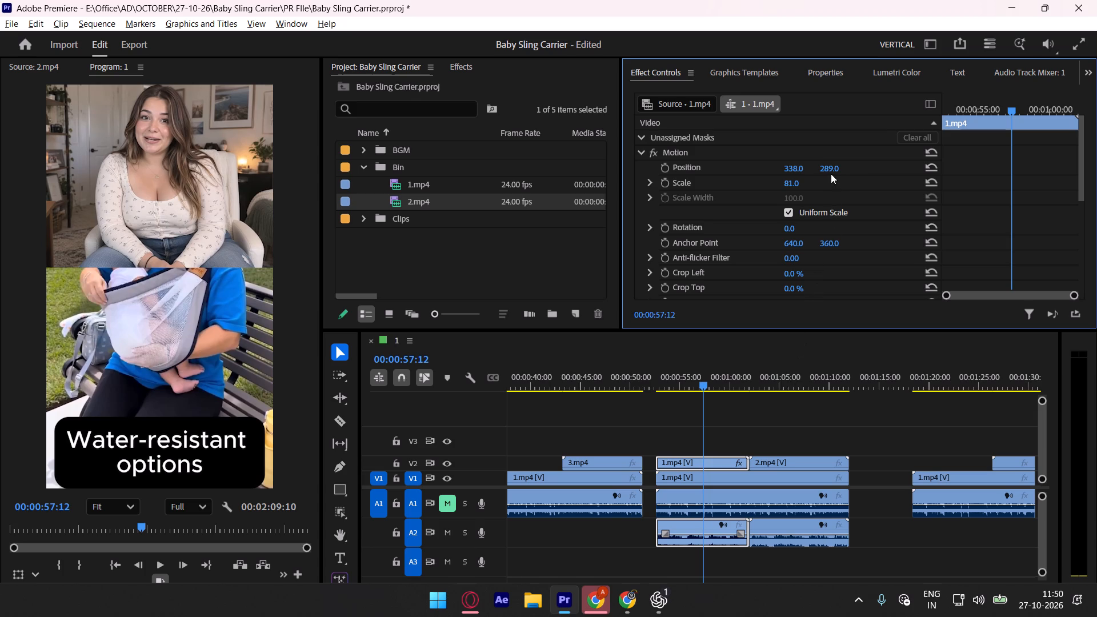
left_click_drag(796, 187, 774, 187, "ctrl")
left_click(803, 181)
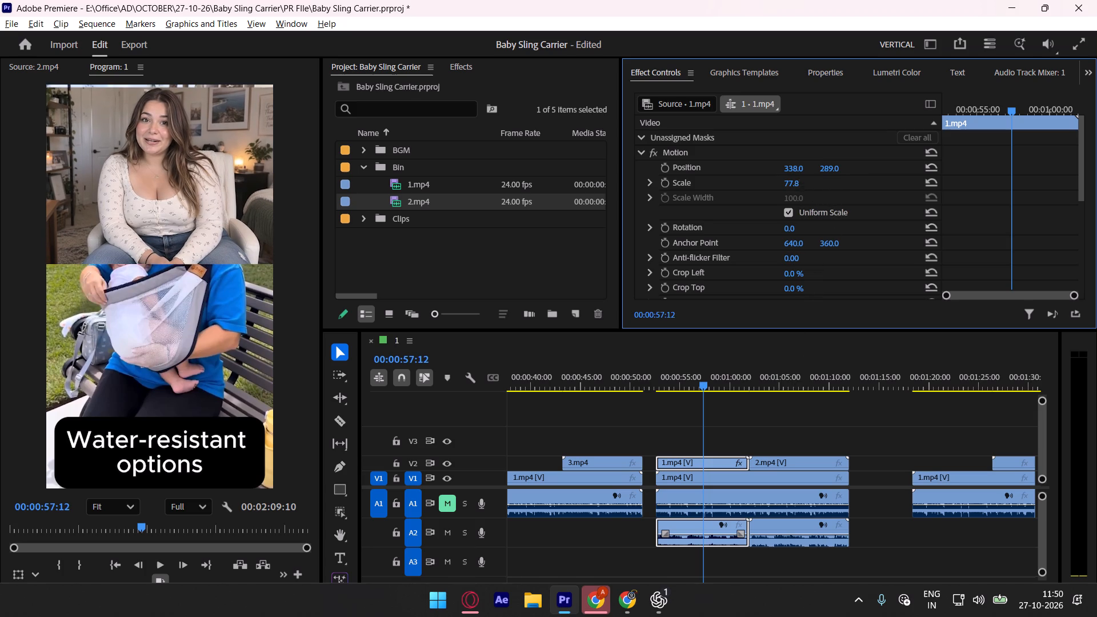
type("70")
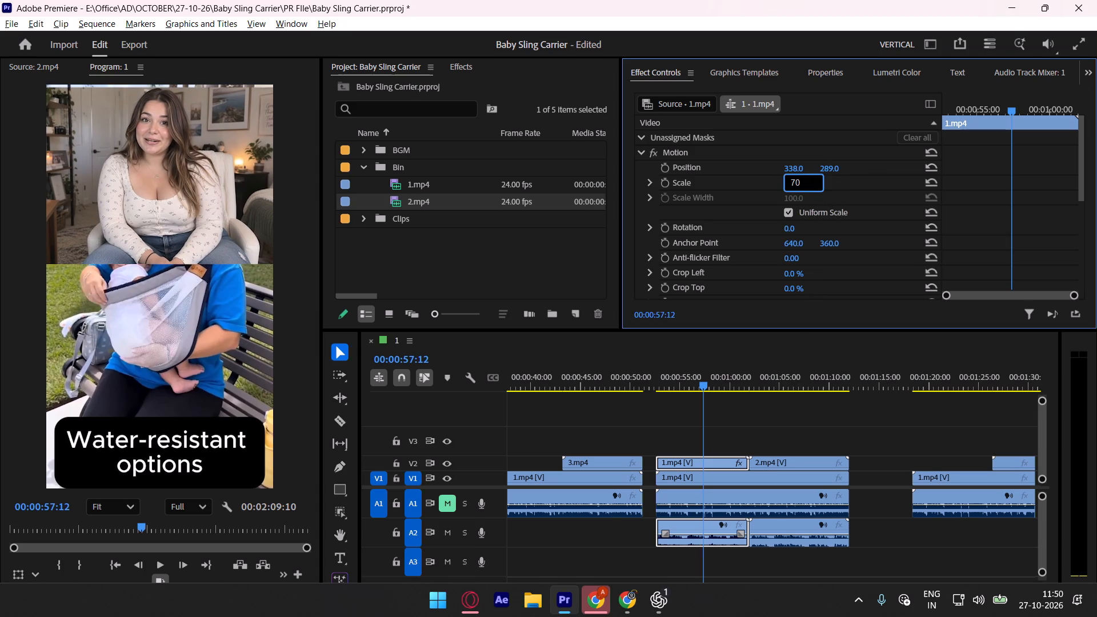
key("Return")
left_click_drag(828, 170, 828, 170)
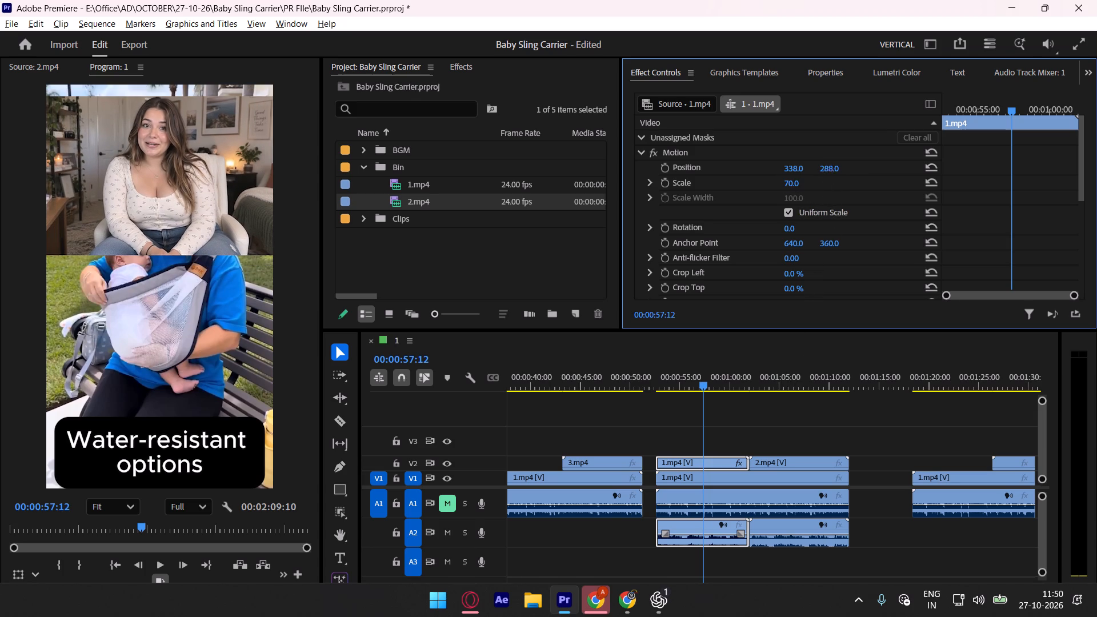
left_click_drag(828, 170, 795, 177)
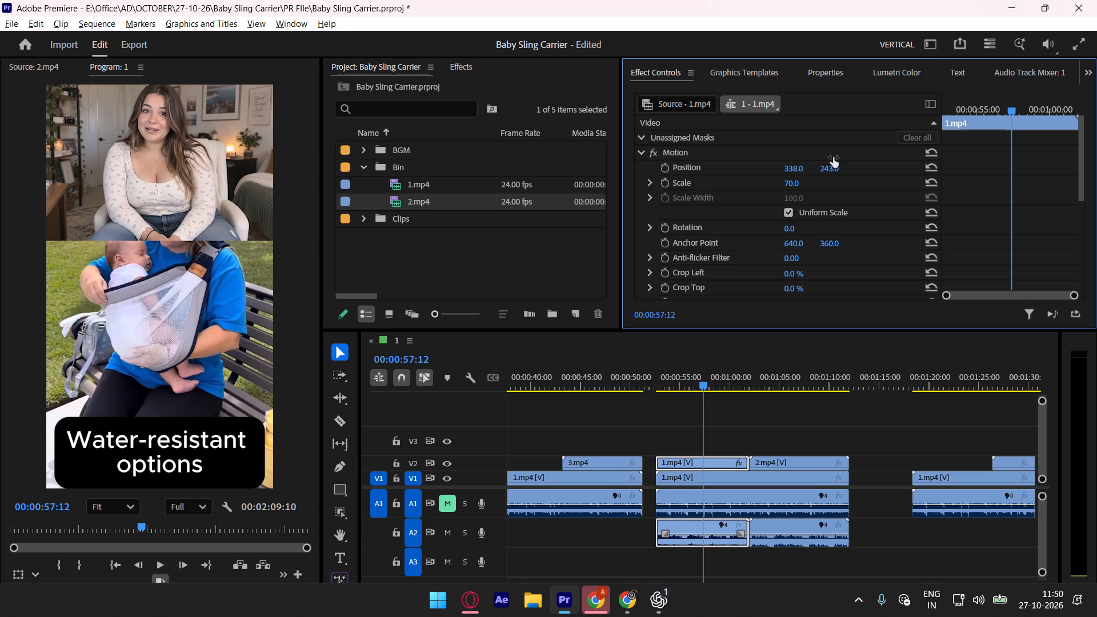
Shift the V1 1.mp4 down so the mother and baby fill the frame below the talking head, and briefly play it.
left_click(723, 480)
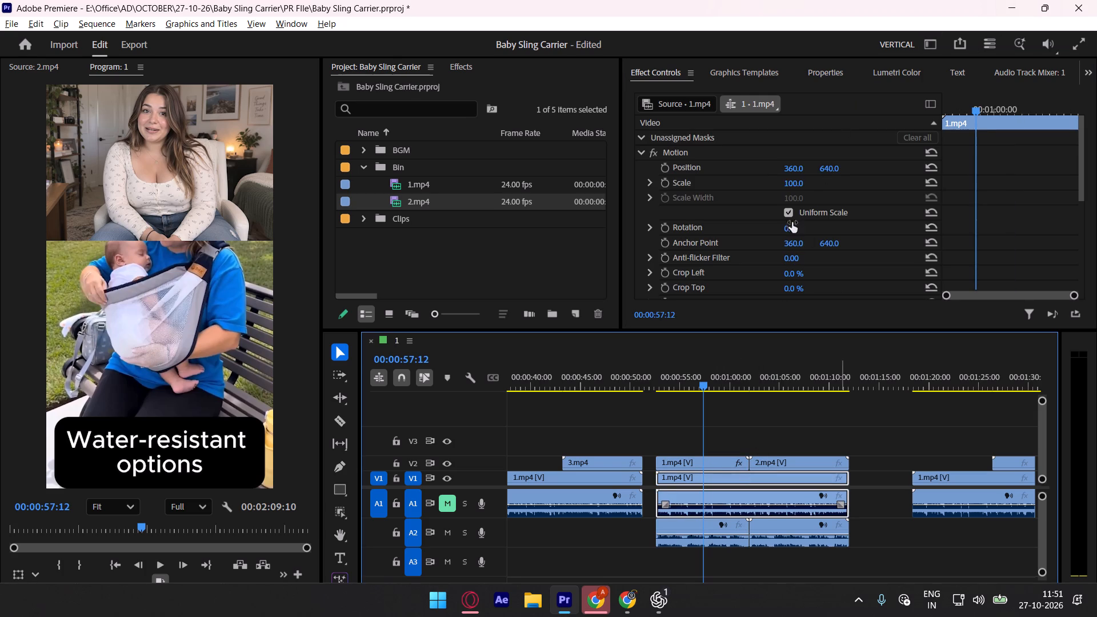
left_click_drag(830, 170, 1036, 153)
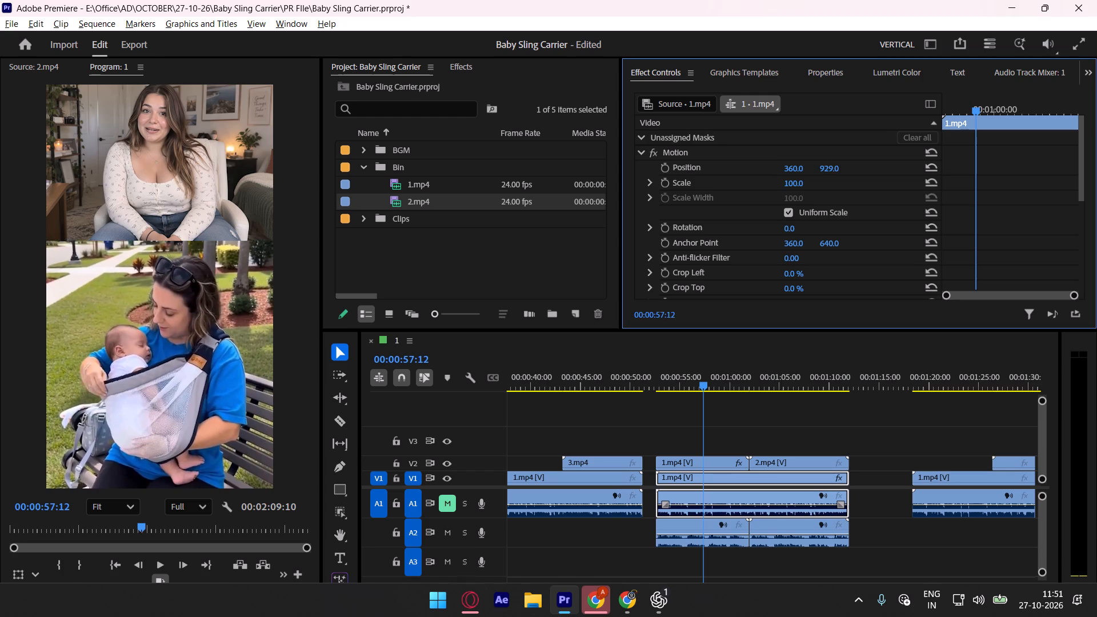
left_click_drag(1036, 153, 1024, 154)
left_click(743, 428)
key("space")
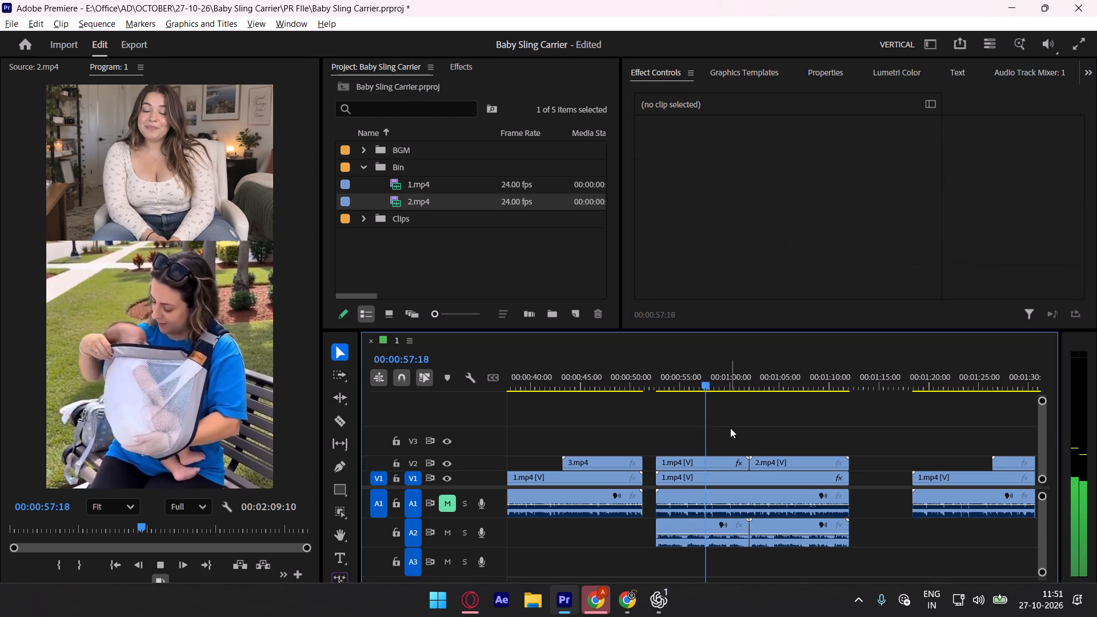
key("space")
Create a bright yellow 720 x 1280 color matte at 30 fps, keeping the default name.
left_click(414, 263)
right_click(414, 263)
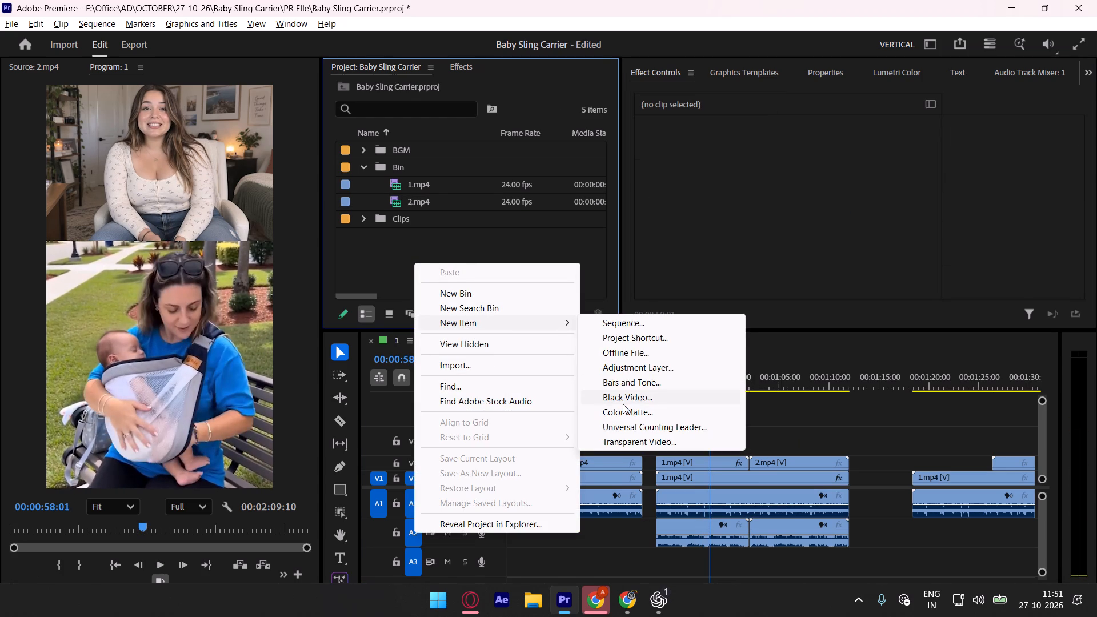
left_click(623, 404)
left_click(666, 227)
right_click_drag(438, 265, 447, 265)
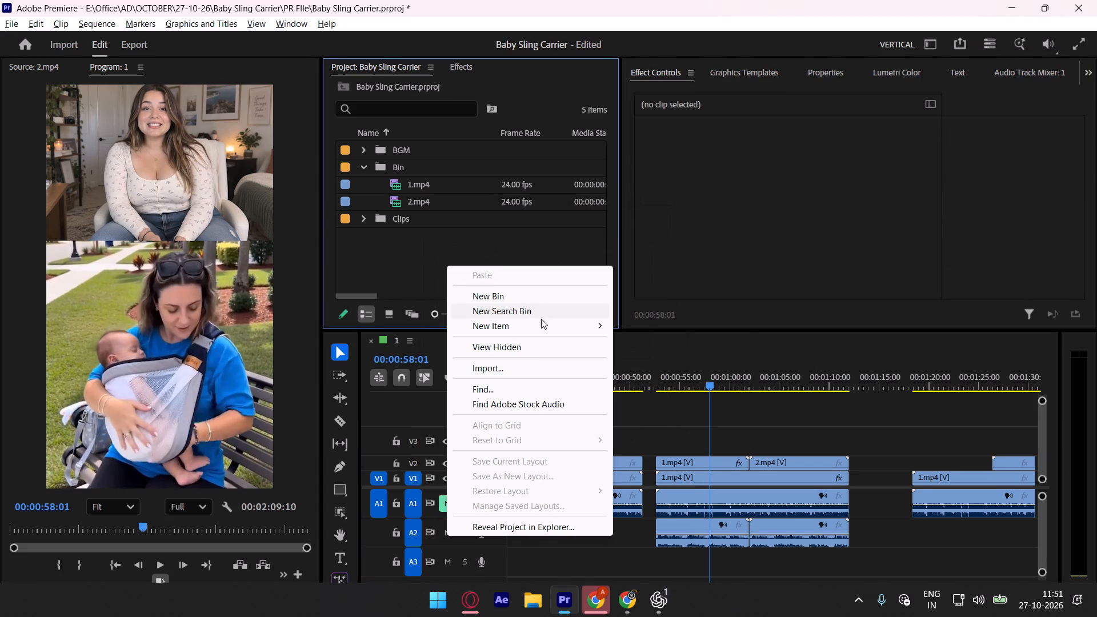
left_click(658, 415)
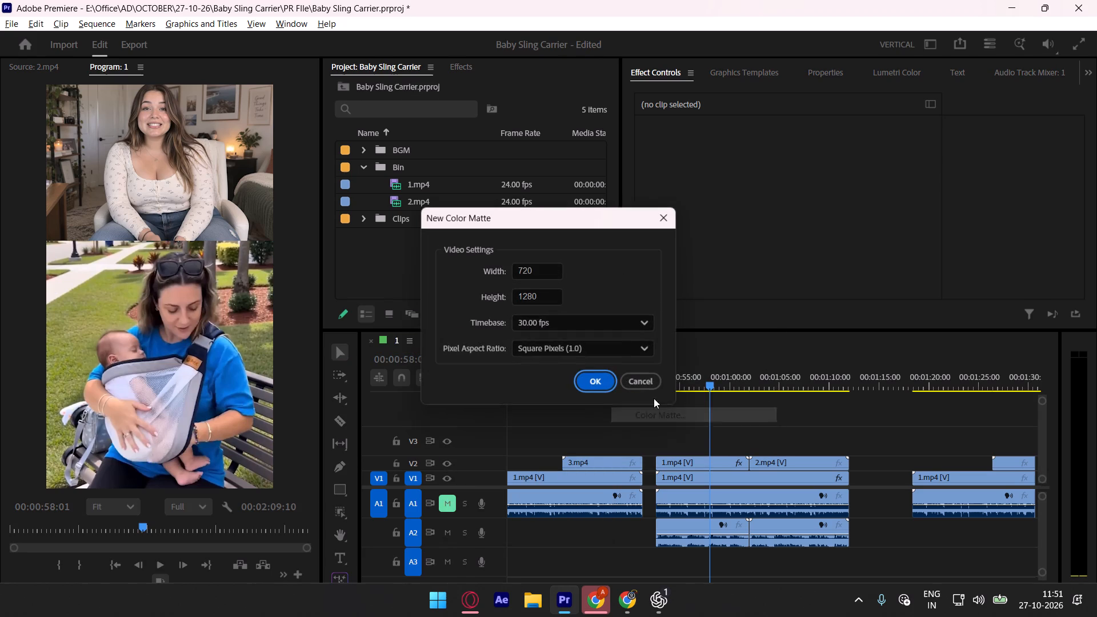
left_click(595, 379)
left_click(526, 318)
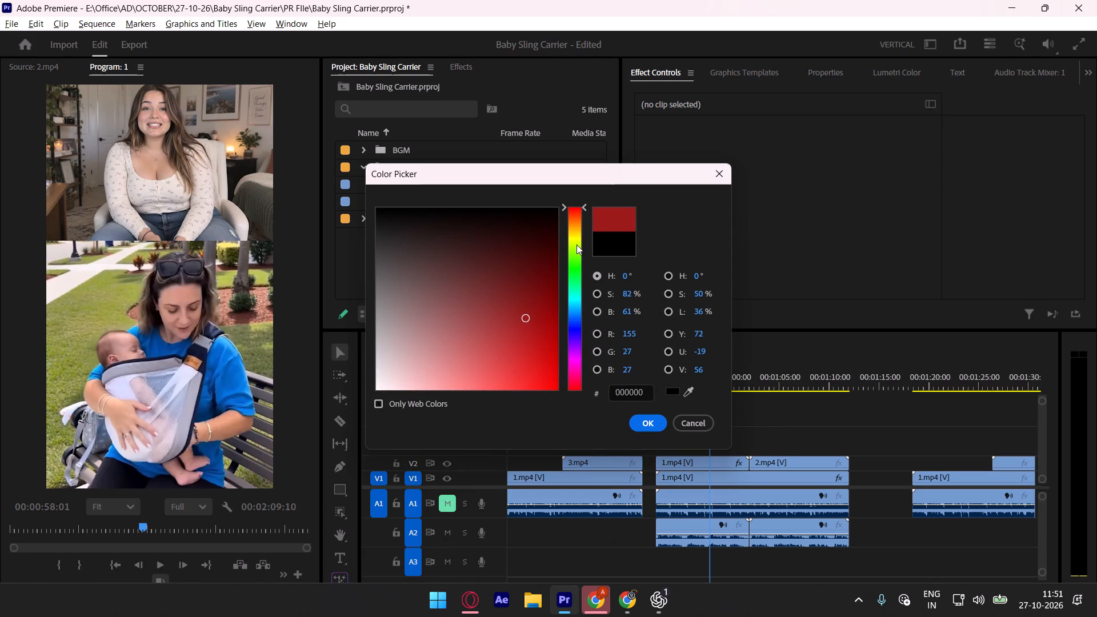
left_click(576, 240)
left_click_drag(518, 333, 596, 448)
left_click(655, 422)
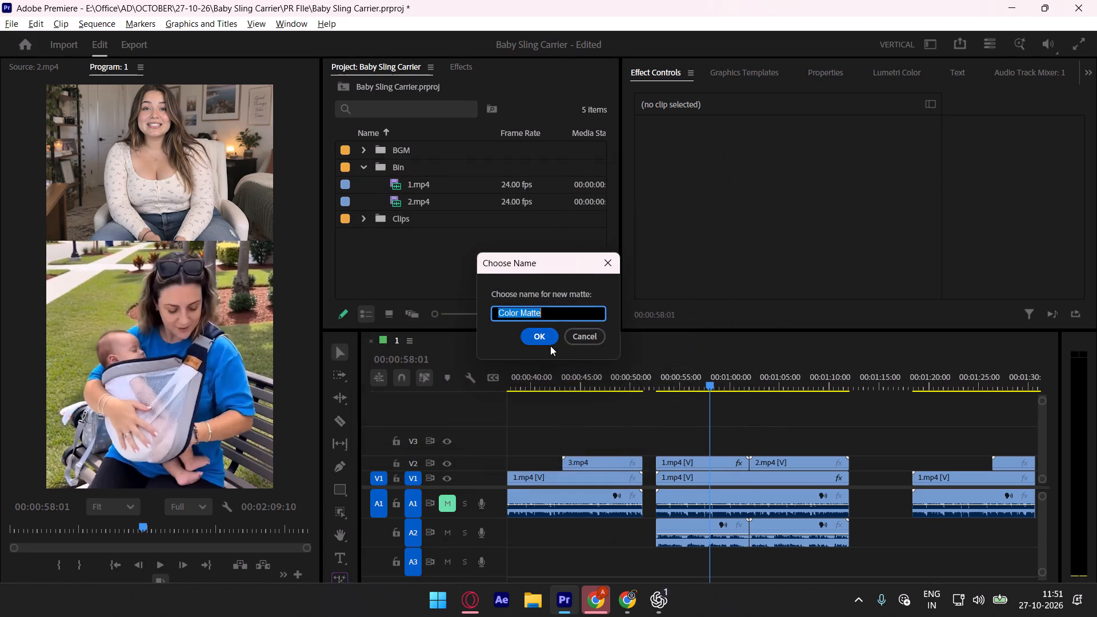
left_click(543, 344)
Place the Color Matte on V3 at 00:00:52:18 and extend it to the end of the clips below.
left_click_drag(446, 241, 651, 444)
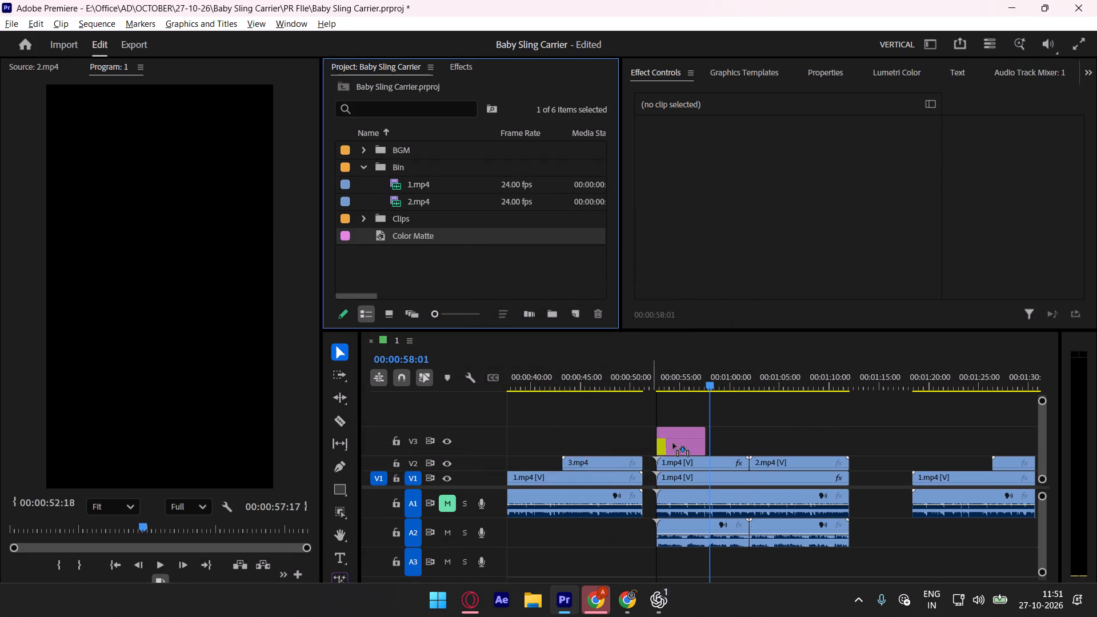
left_click_drag(714, 438, 854, 434)
Crop the Color Matte to a thin horizontal yellow line, with Crop Bottom 51% and Crop Top 48.3%.
left_click(776, 451)
scroll(799, 214, "down", 3)
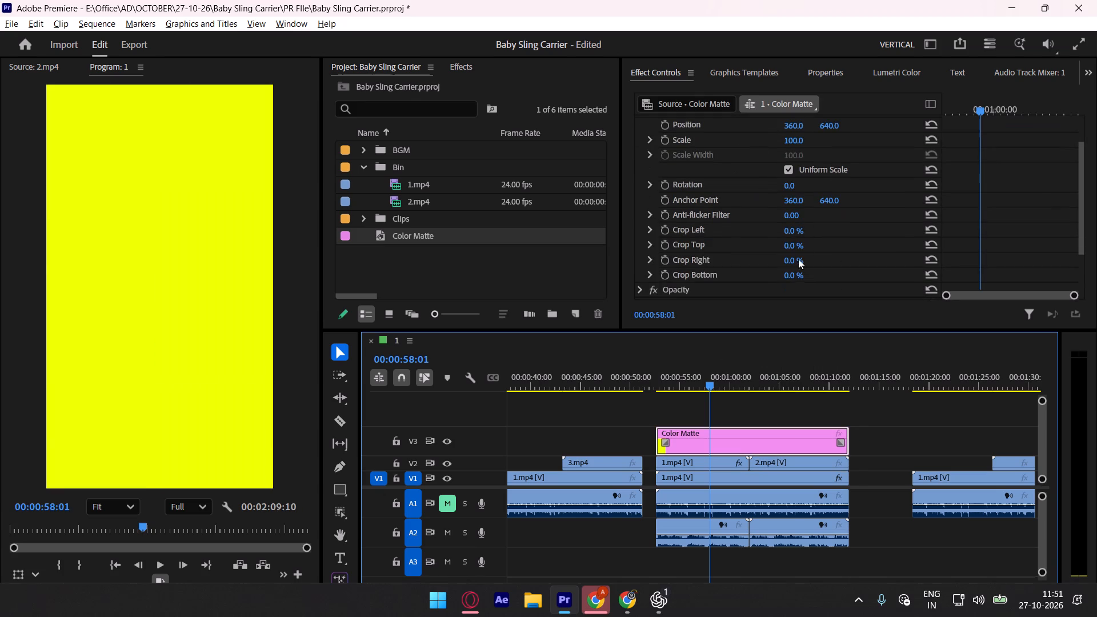
left_click_drag(795, 262, 864, 265)
key("ctrl+z")
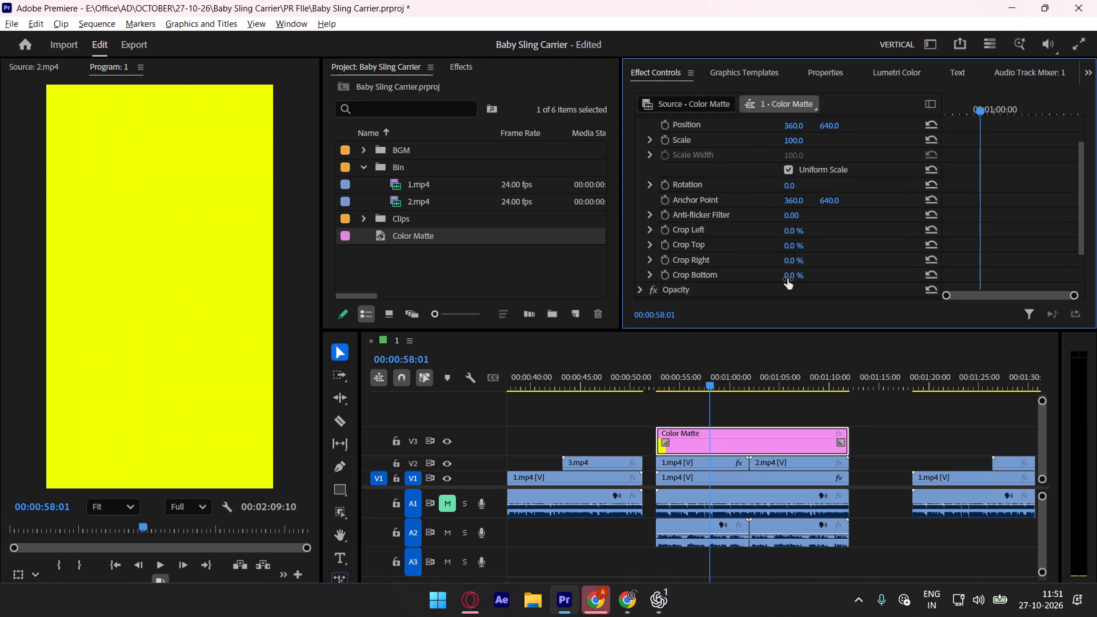
left_click_drag(788, 278, 824, 274)
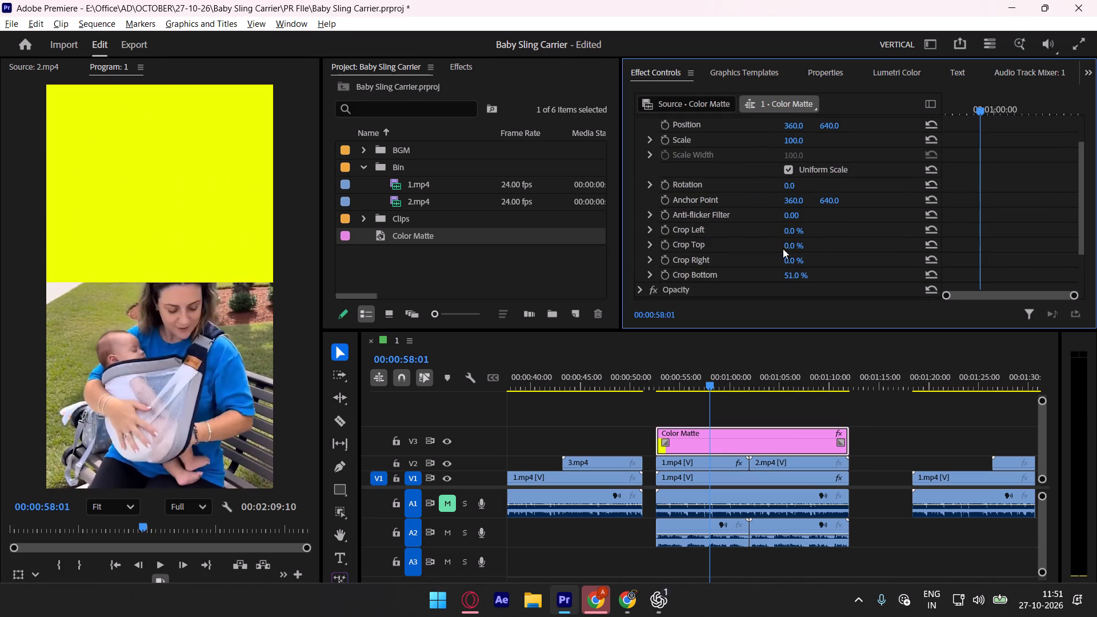
left_click_drag(791, 247, 933, 241)
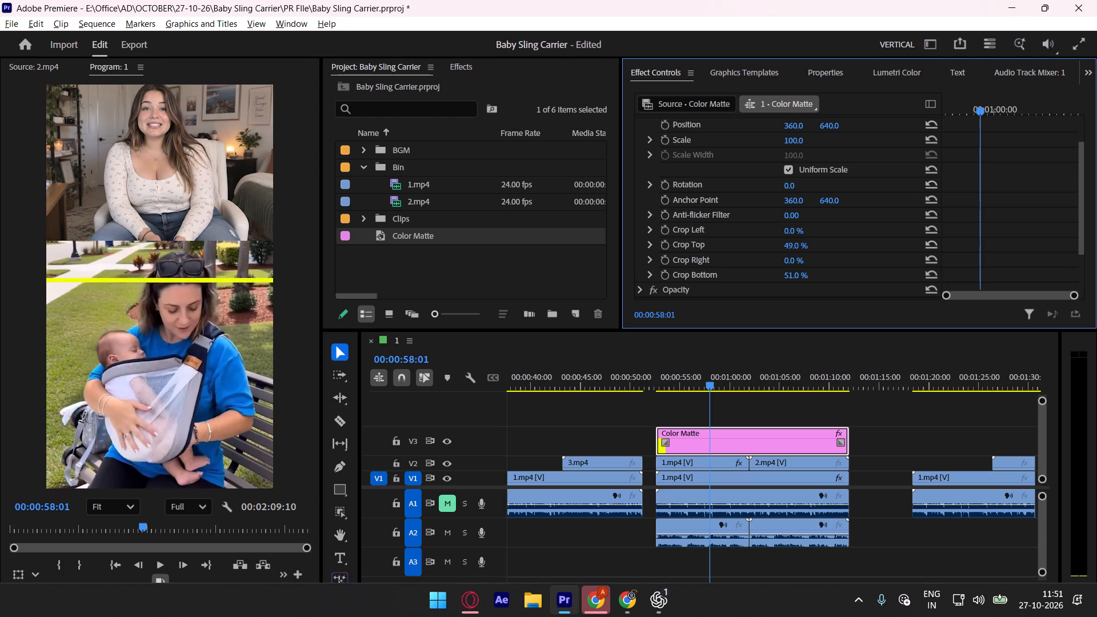
left_click_drag(933, 241, 871, 257)
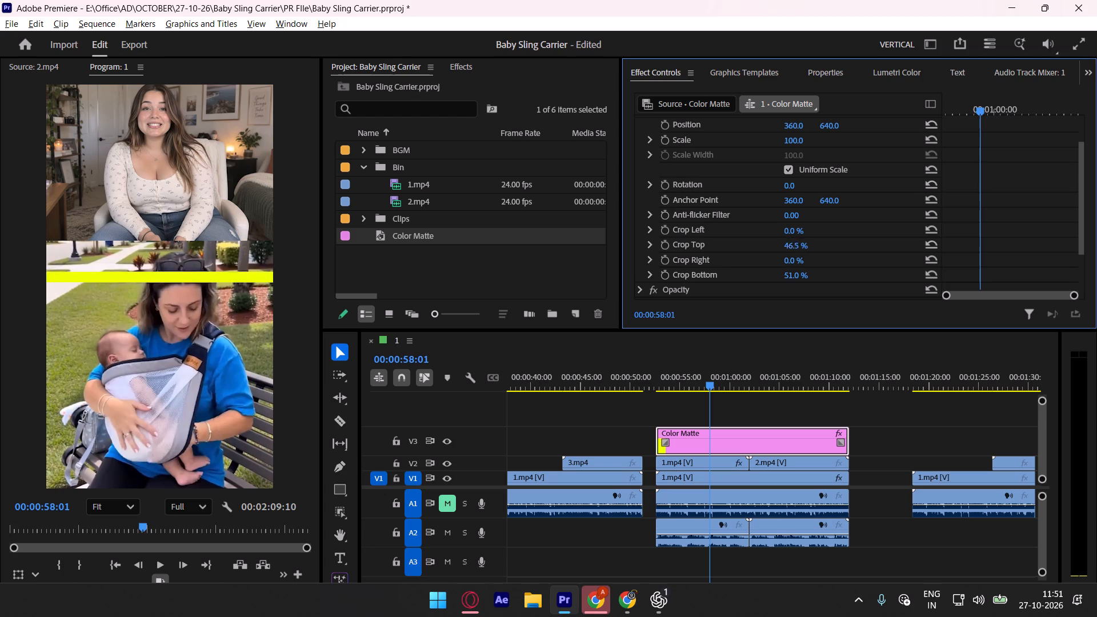
left_click_drag(871, 257, 882, 254)
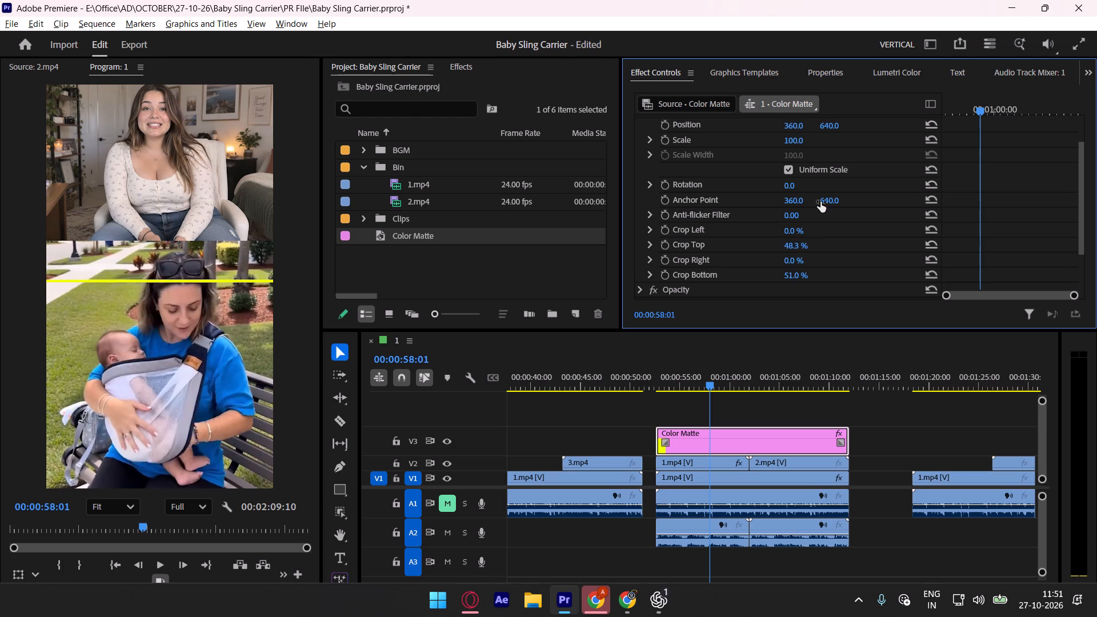
Move the yellow line up onto the seam between the two videos, and play past the change to 2.mp4 to check the layout.
scroll(820, 202, "up", 2)
left_click_drag(831, 156, 740, 177)
left_click(795, 424)
key("space")
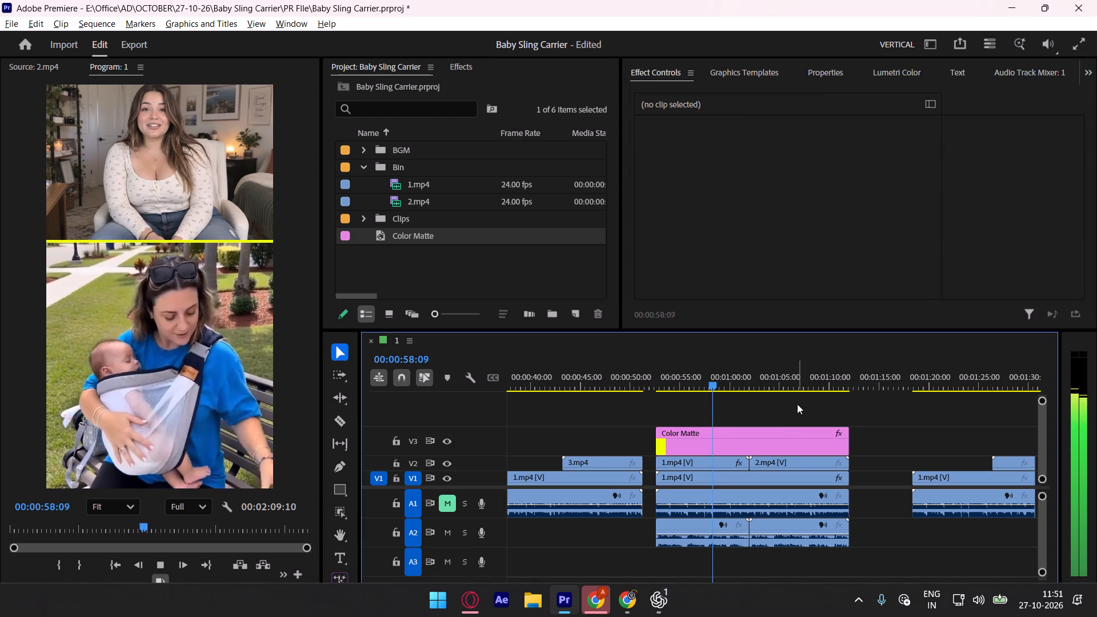
scroll(740, 400, "down", 7, "alt")
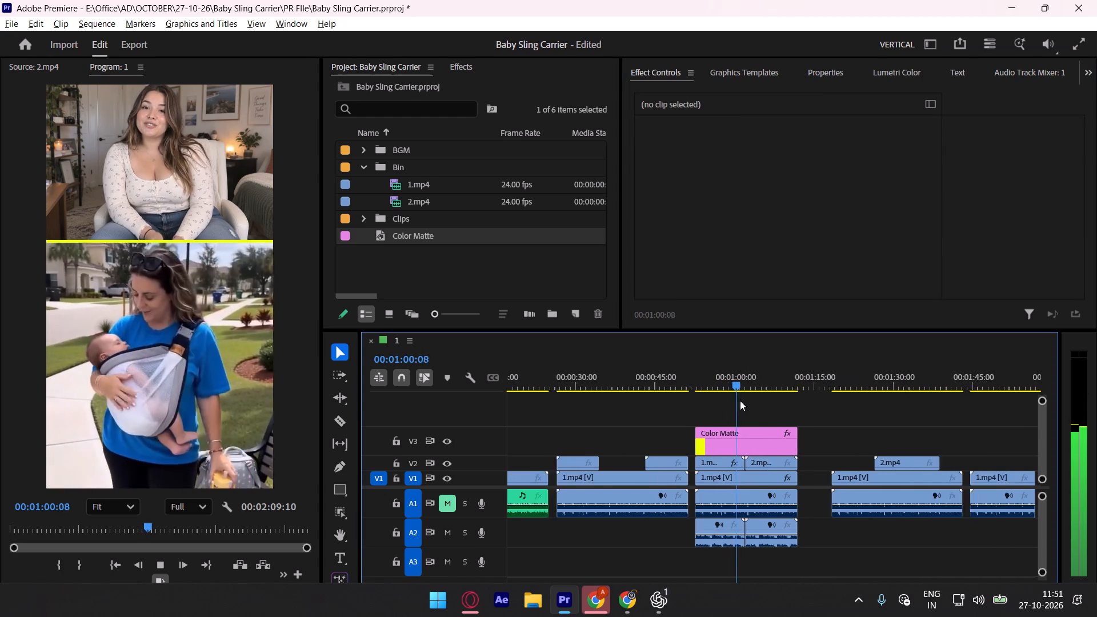
scroll(740, 400, "up", 8, "alt")
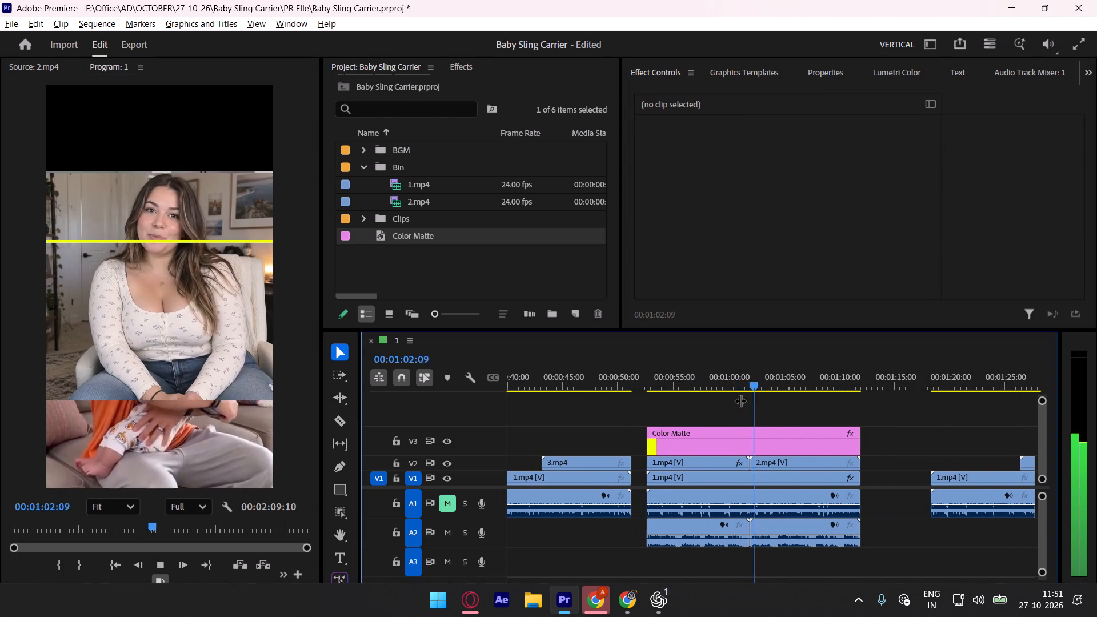
key("space")
left_click(720, 368)
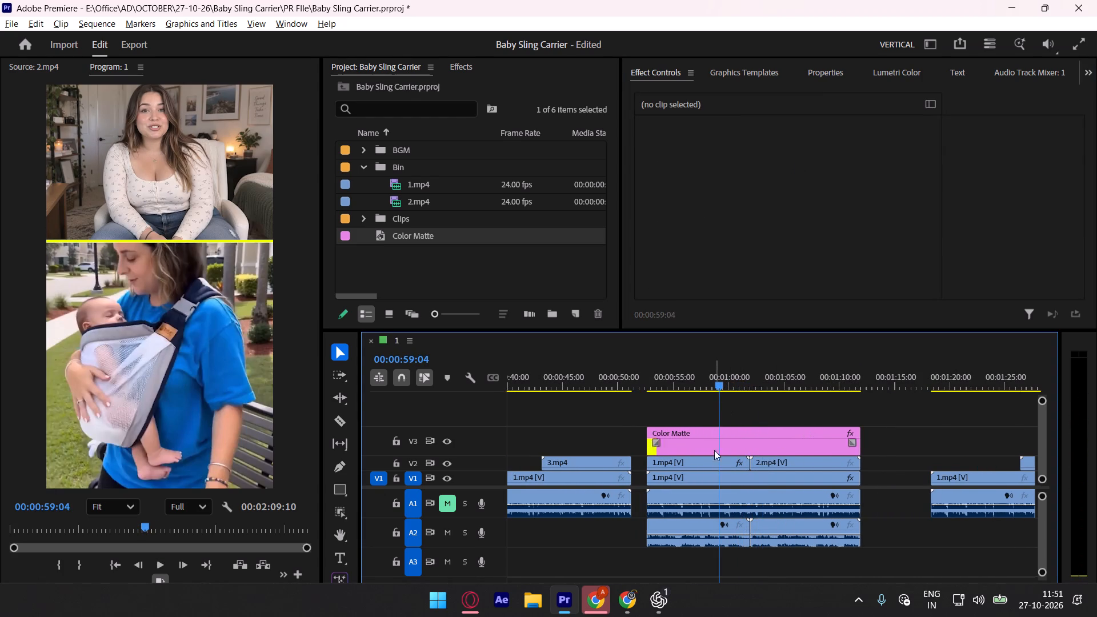
Copy the Motion settings of 1.mp4 on V2 onto 2.mp4 beside it on V2, and play the rest of the split screen.
left_click(708, 467)
left_click(707, 158)
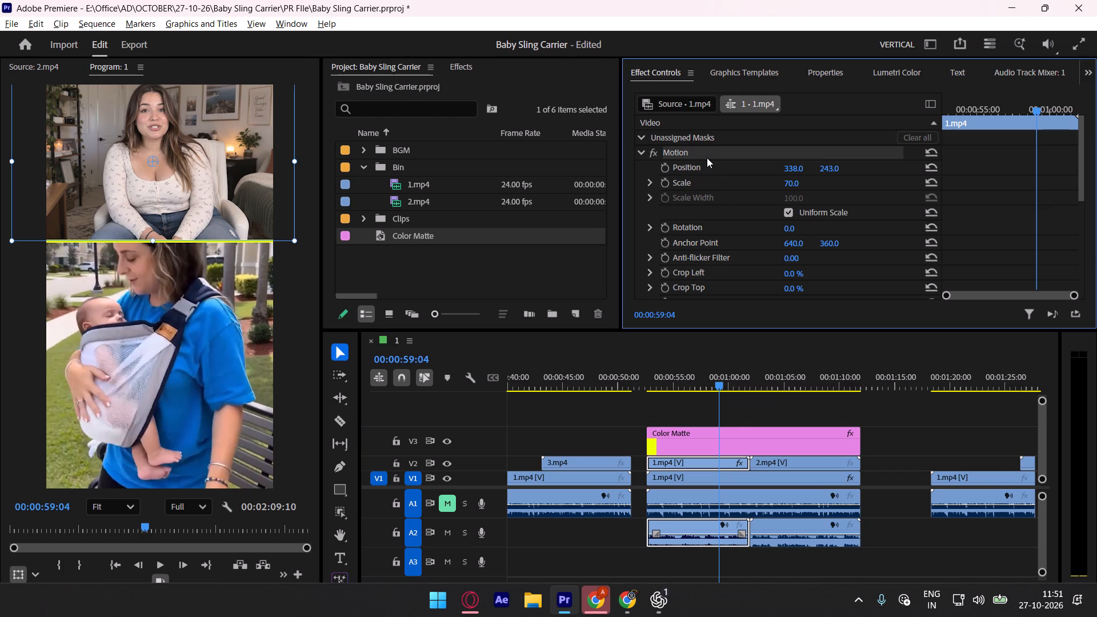
key("ctrl+c")
left_click(795, 384)
left_click(801, 458)
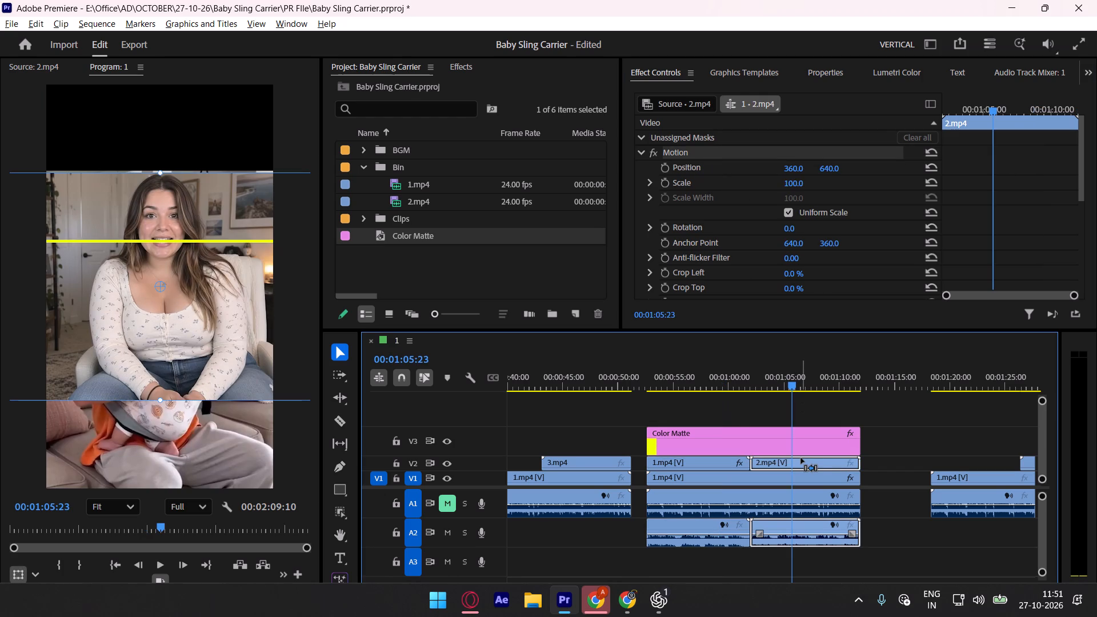
key("ctrl+v")
left_click(816, 391)
key("space")
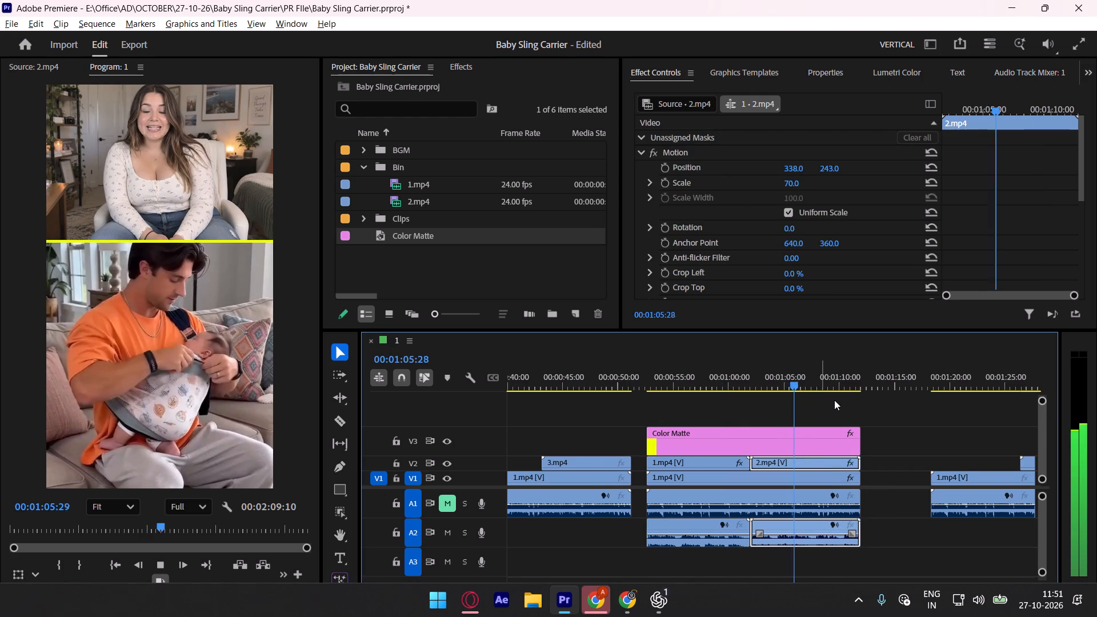
scroll(834, 400, "down", 4, "alt")
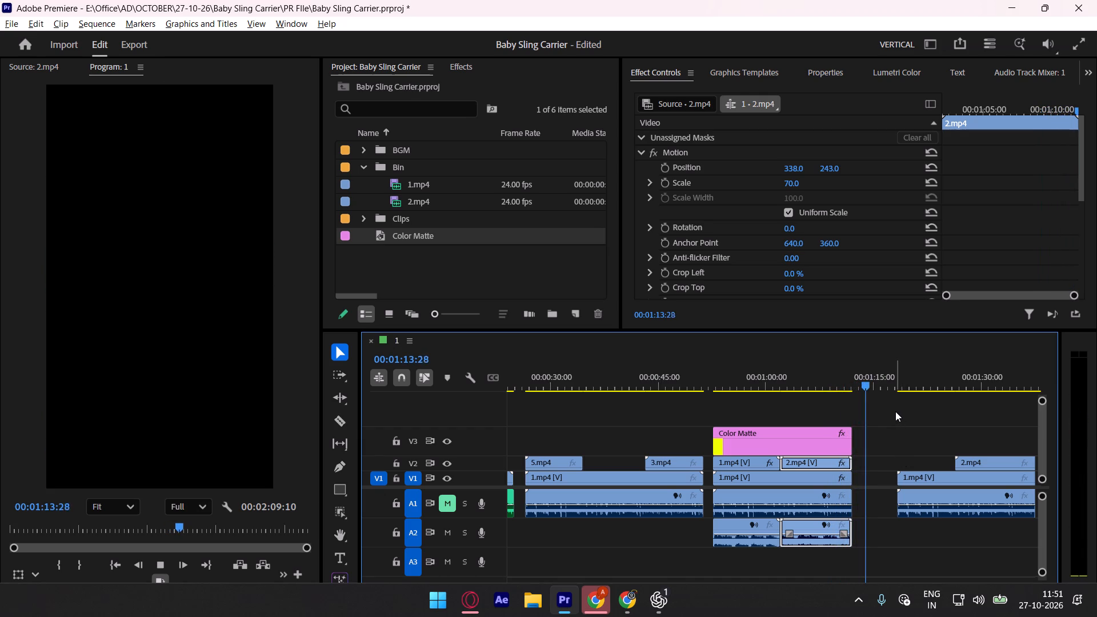
key("space")
scroll(895, 411, "down", 6, "alt")
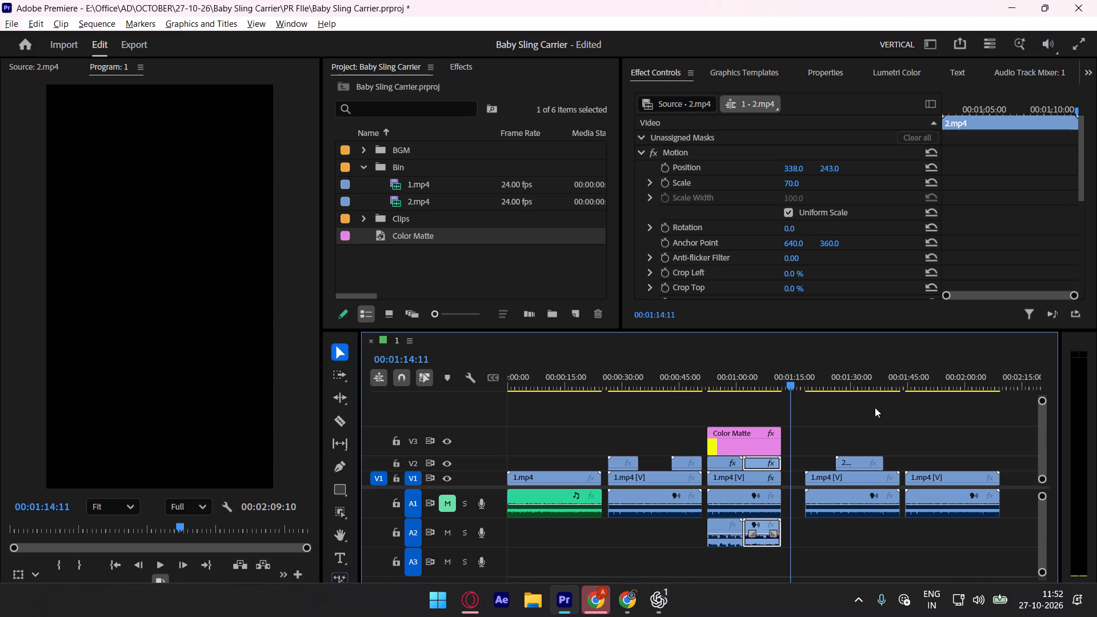
Move the version after the split screen, with its 2.mp4 overlay and audio, earlier to start at 00:01:14:11.
scroll(875, 407, "up", 3, "alt")
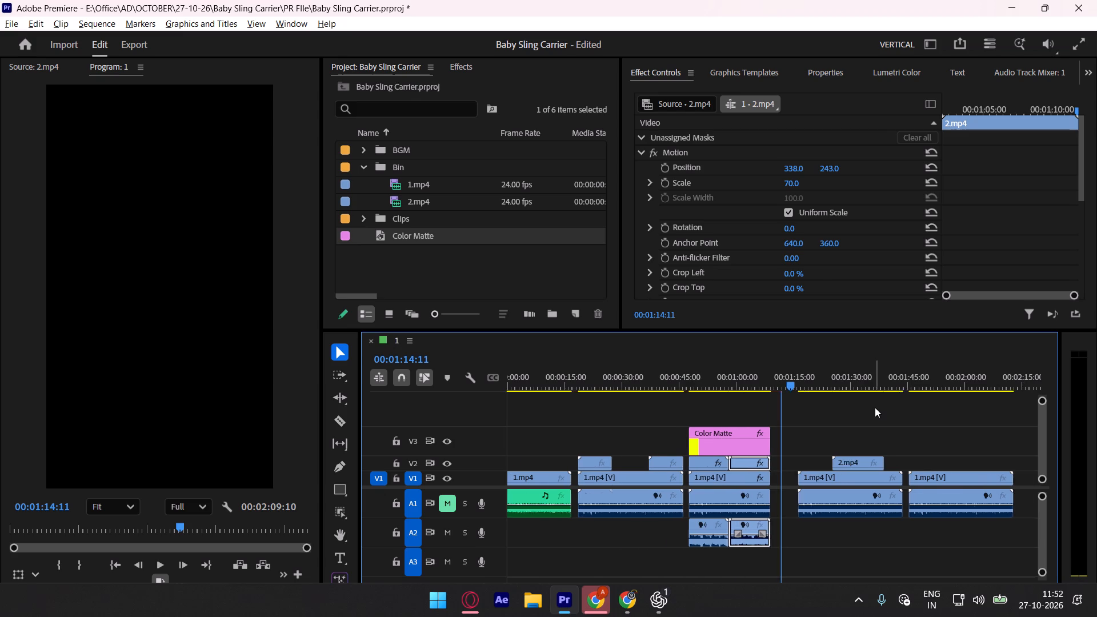
scroll(875, 407, "up", 4, "alt")
left_click_drag(840, 443, 851, 511)
left_click_drag(786, 477, 762, 480)
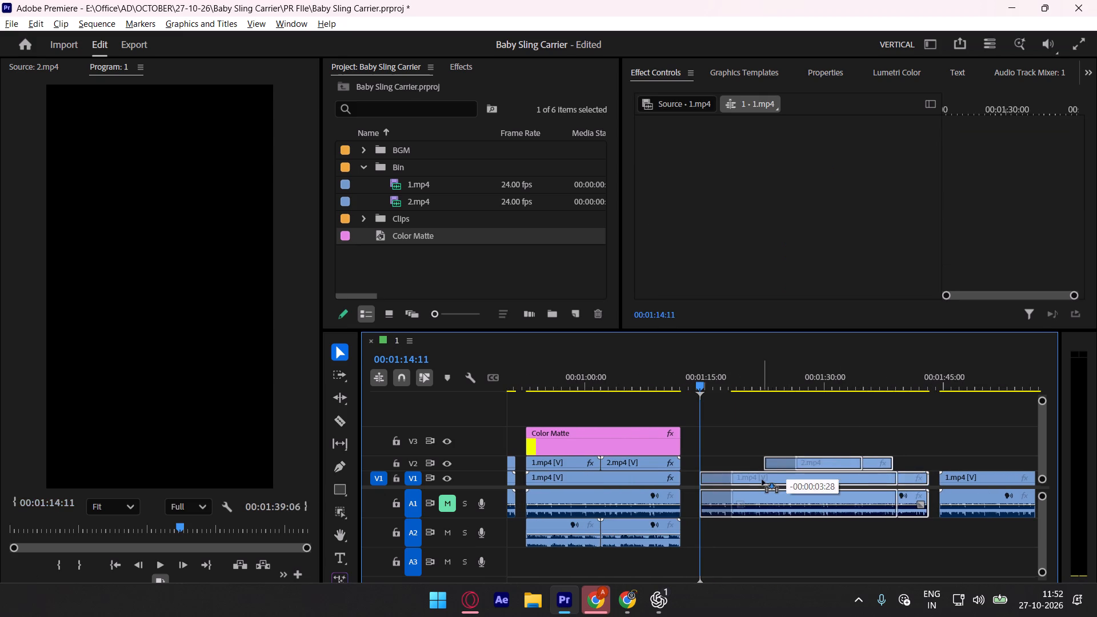
left_click_drag(762, 480, 760, 481)
left_click(767, 438)
Move the last 1.mp4 version earlier to about 00:01:42, leaving a small gap after the preceding version, and save the project.
scroll(836, 436, "down", 10, "alt")
left_click_drag(818, 474, 814, 475)
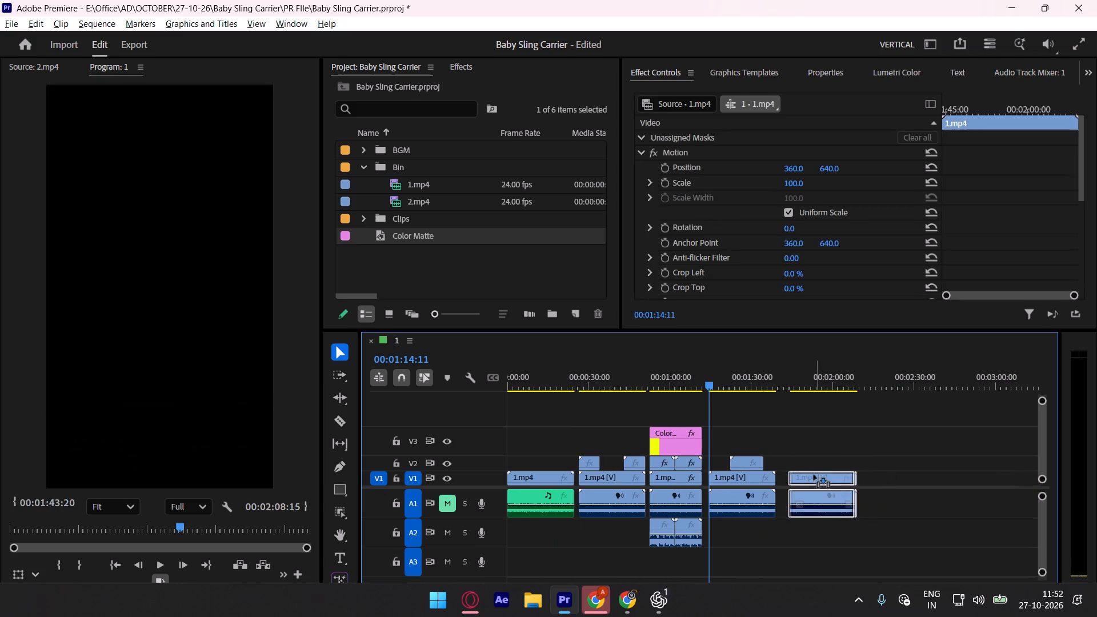
left_click_drag(814, 475, 812, 475)
left_click(819, 456)
left_click_drag(799, 482, 809, 475)
left_click(811, 454)
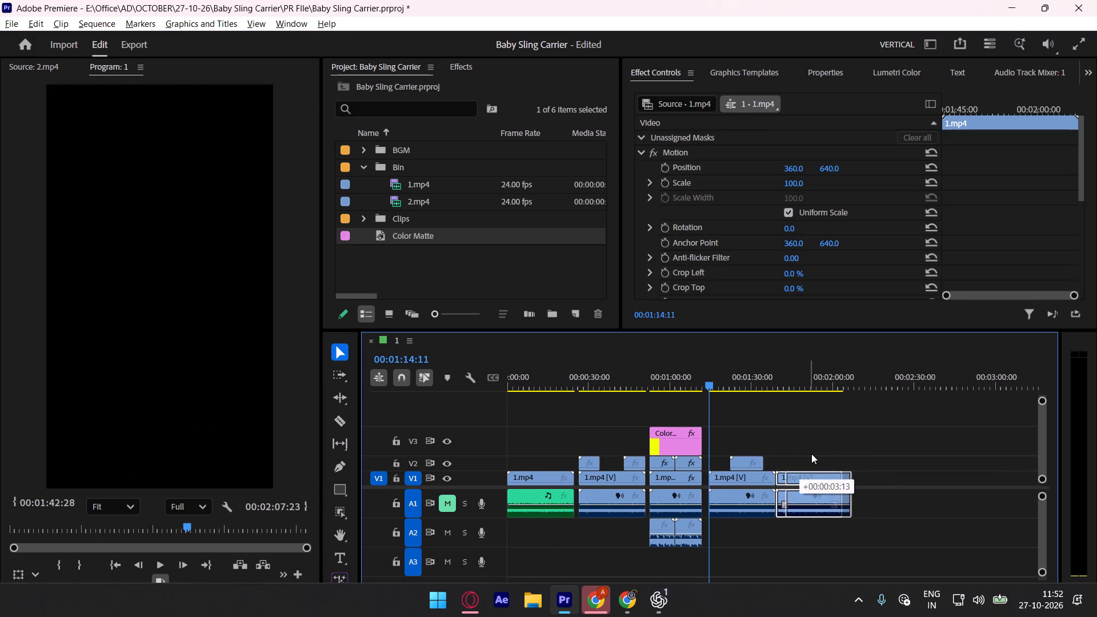
scroll(810, 454, "up", 5)
key("ctrl+s")
scroll(677, 443, "up", 5)
Duplicate the Rebel And Vibes music from the first version onto A3 at 00:00:52:18 and trim it to the split-screen clips' end.
left_click_drag(663, 379, 604, 391)
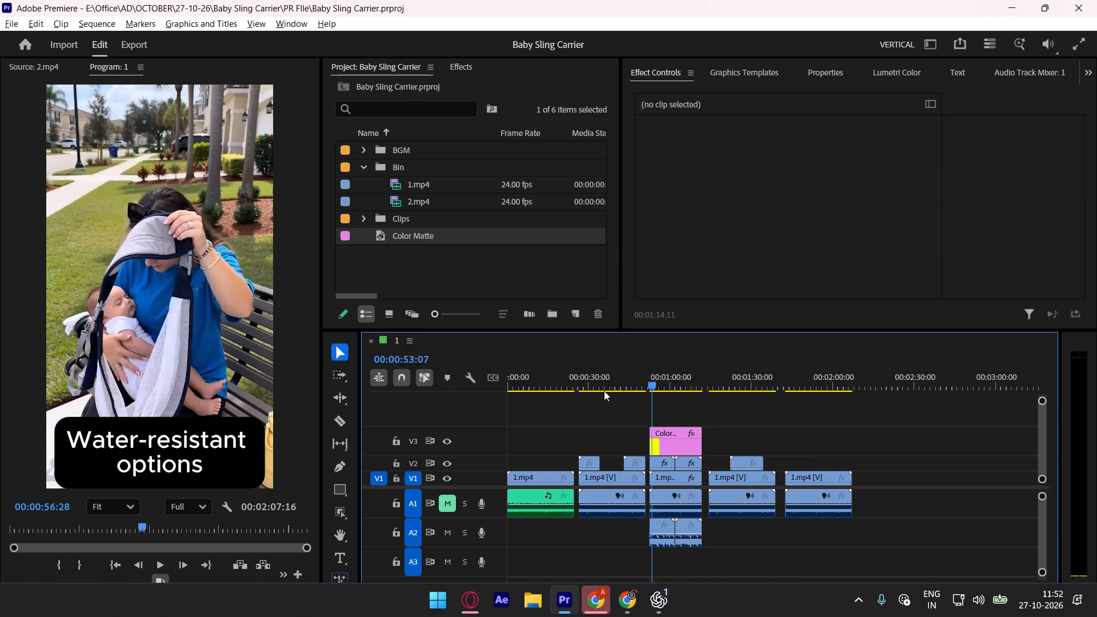
left_click_drag(604, 391, 437, 416)
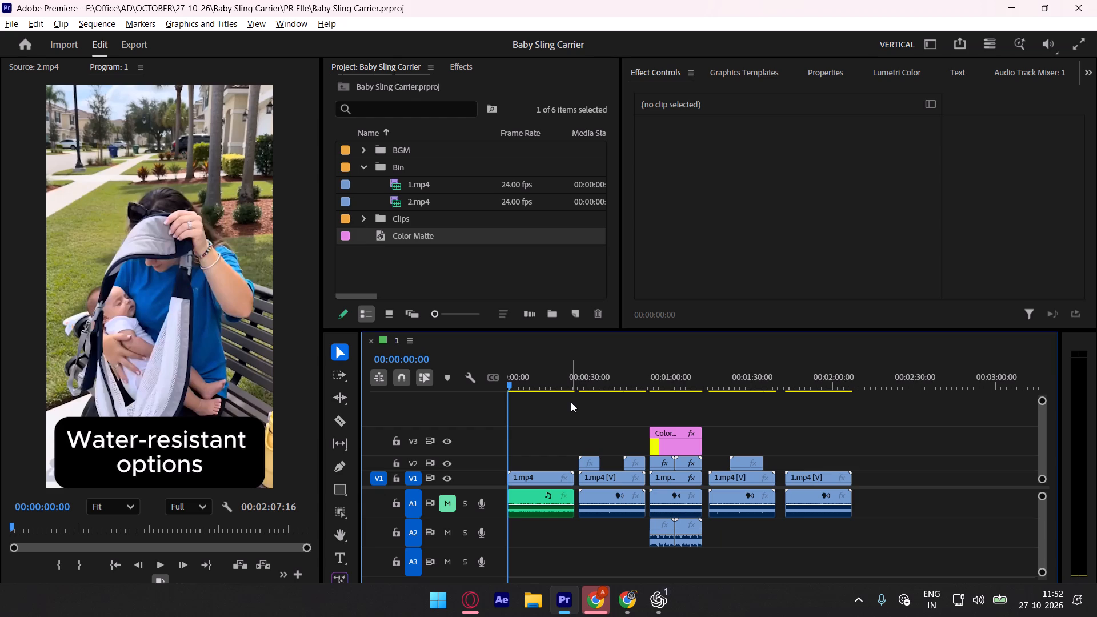
left_click_drag(530, 512, 673, 554, "alt")
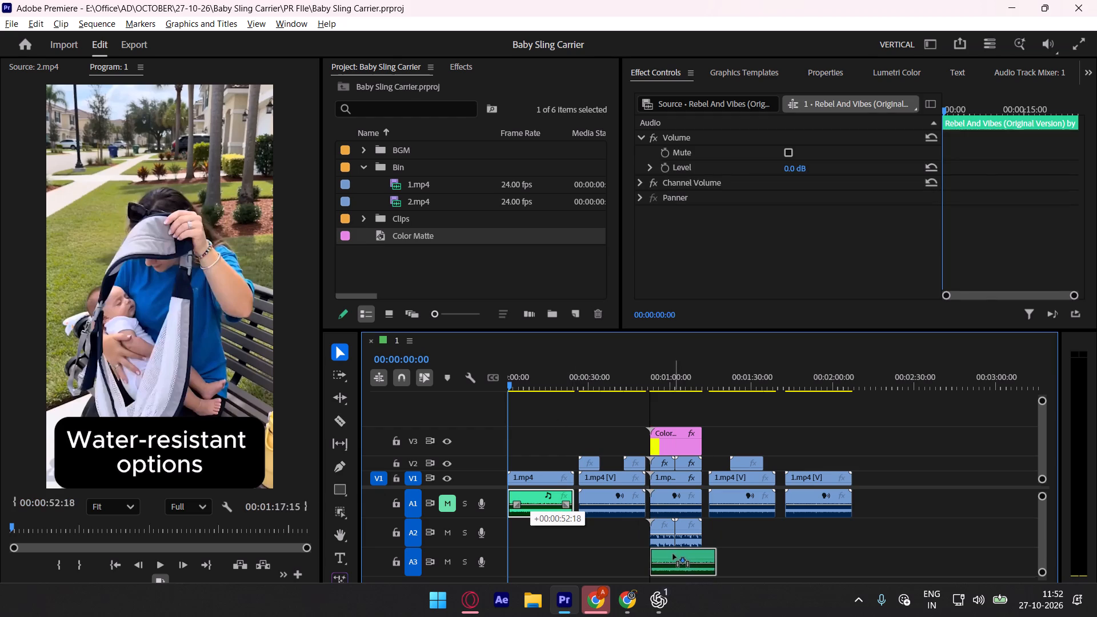
left_click_drag(673, 554, 672, 554, "alt")
scroll(698, 546, "up", 9, "alt")
left_click_drag(747, 555, 726, 558)
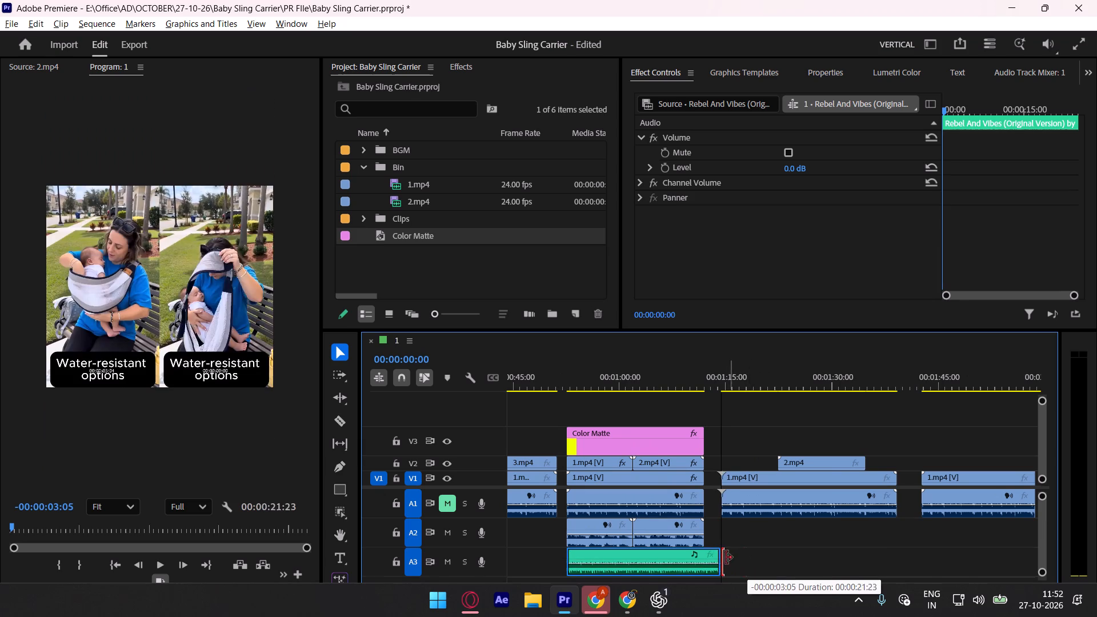
left_click_drag(726, 558, 712, 560)
Lower the volume of the music clip on A3 under the split screen to -19.0 dB.
scroll(713, 556, "up", 7, "alt")
scroll(723, 547, "down", 4)
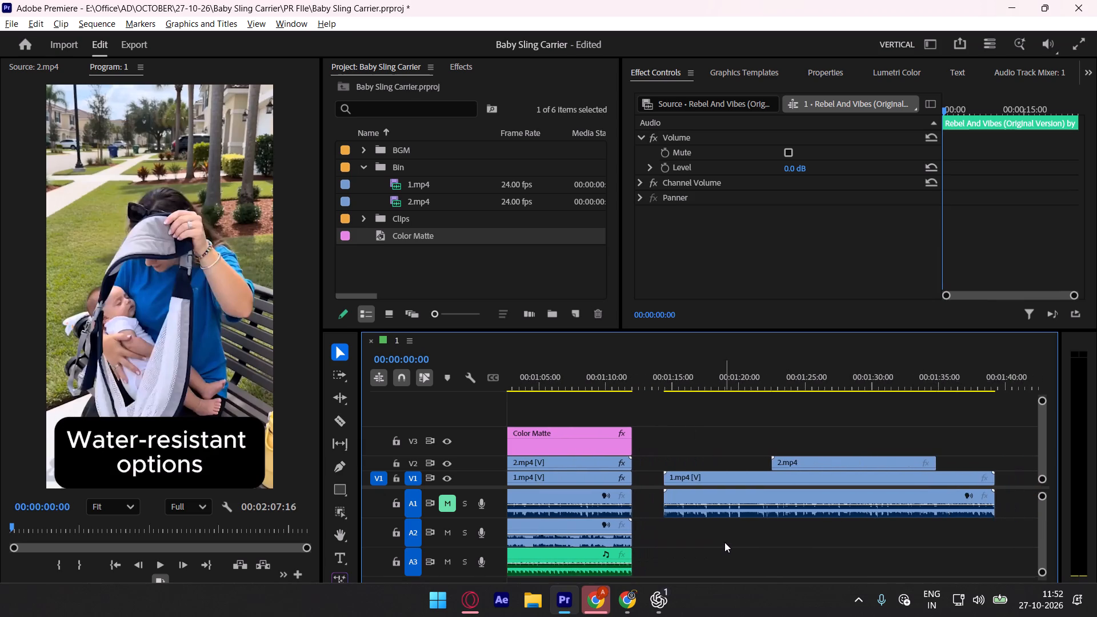
scroll(724, 542, "up", 3, "ctrl")
scroll(724, 535, "down", 4)
scroll(724, 535, "up", 16)
scroll(721, 522, "down", 1, "ctrl")
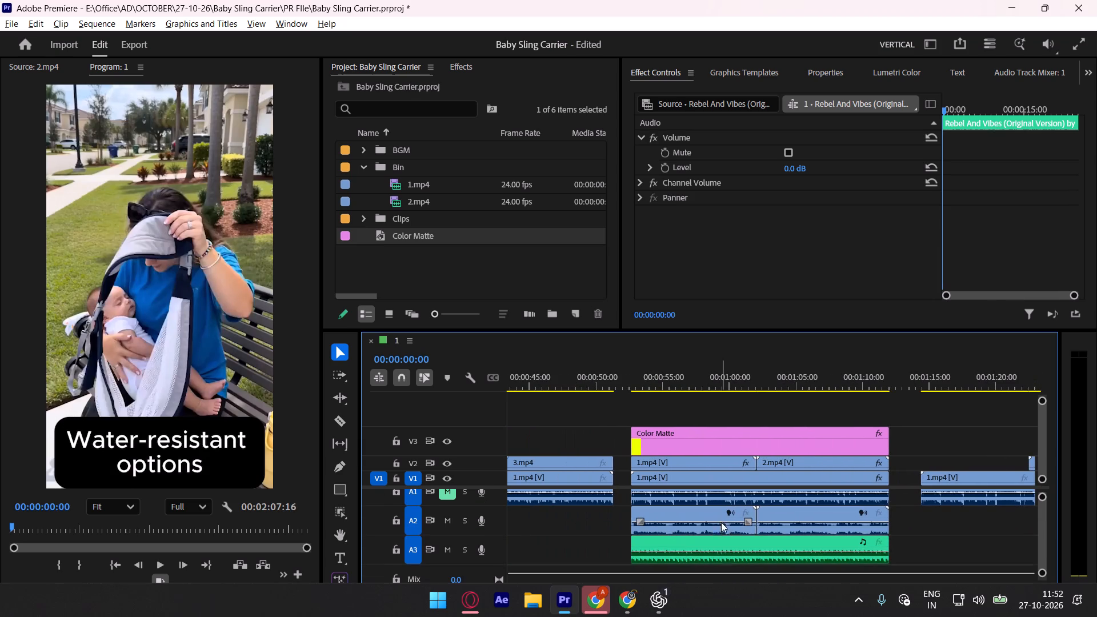
left_click_drag(725, 554, 725, 564)
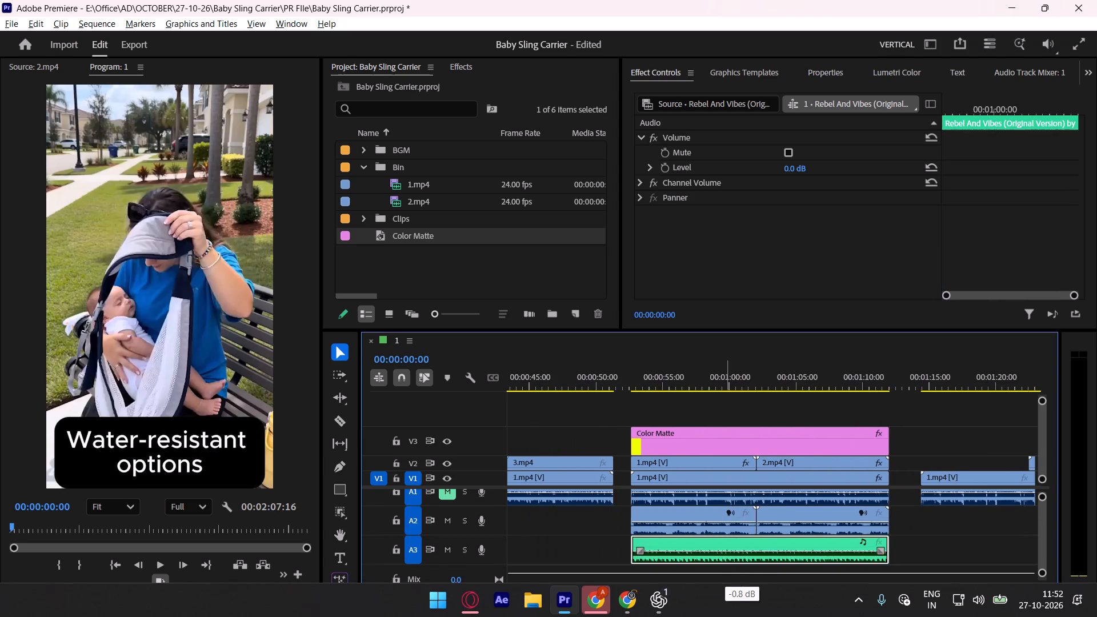
left_click_drag(725, 564, 714, 616)
left_click_drag(734, 552, 734, 556)
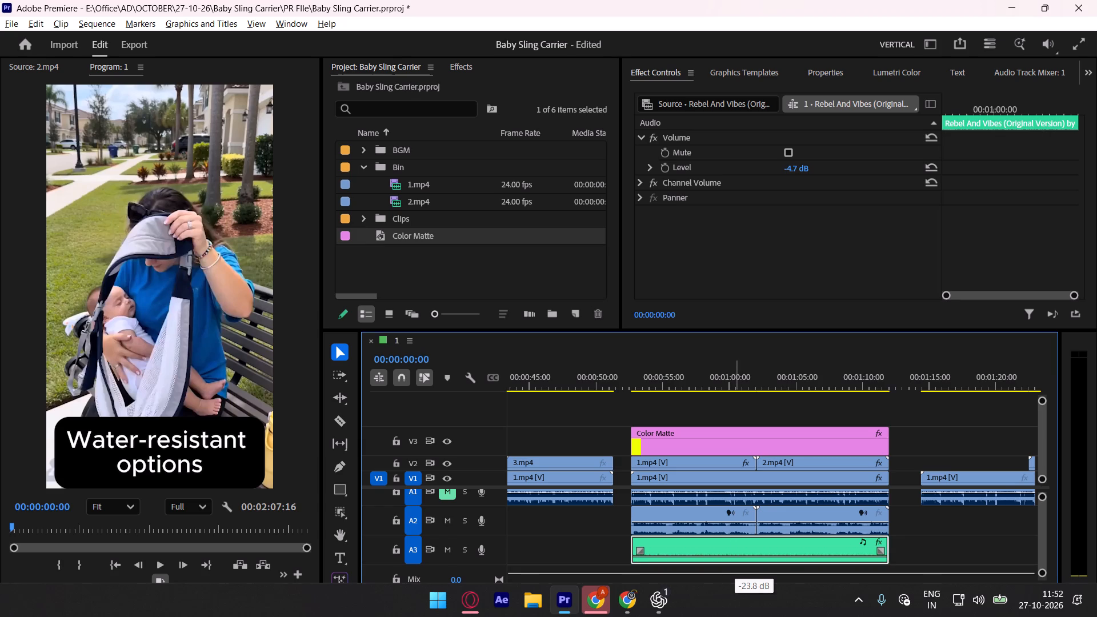
left_click_drag(734, 556, 730, 554)
left_click_drag(730, 554, 723, 507)
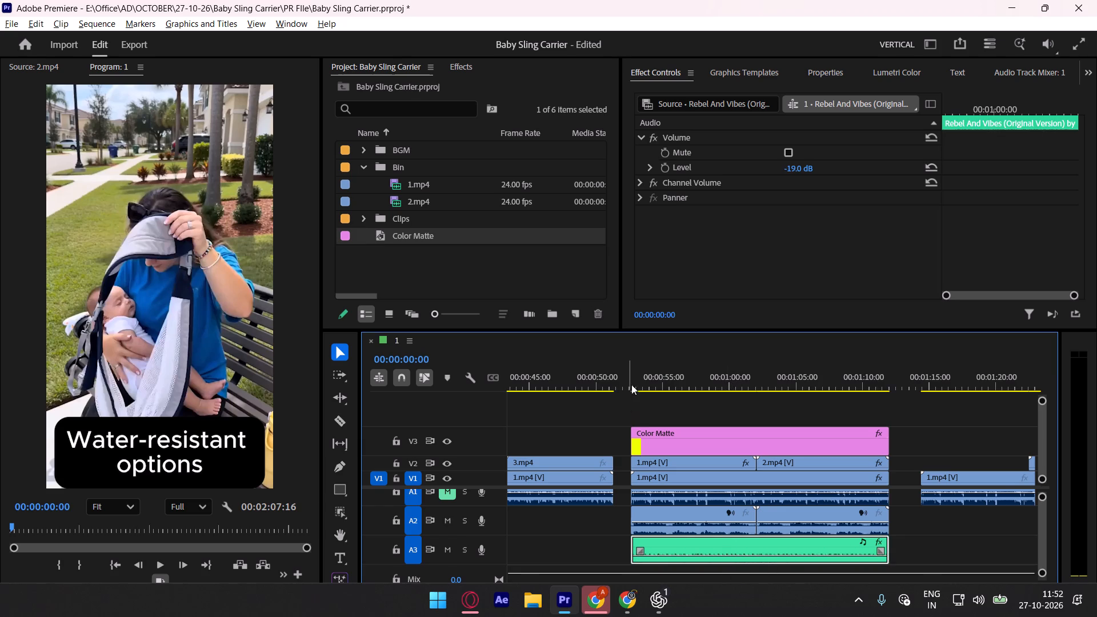
Play the split-screen version from its start to check the layout and music balance, and save the project.
left_click(644, 363)
key("space")
scroll(687, 451, "down", 4, "alt")
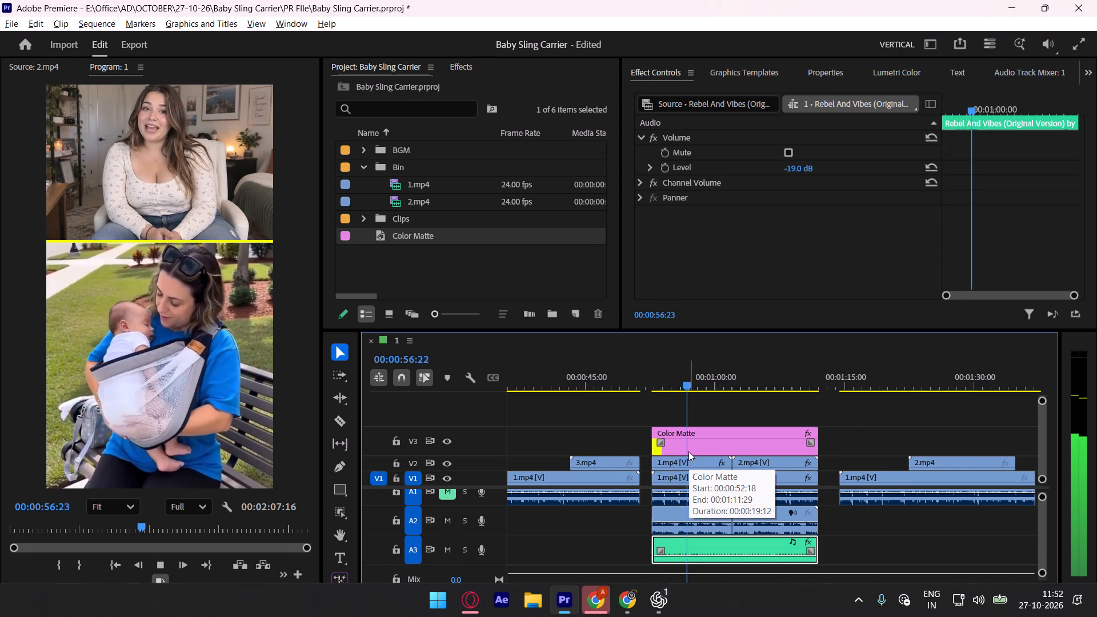
scroll(688, 451, "down", 4, "alt")
scroll(688, 451, "up", 6, "alt")
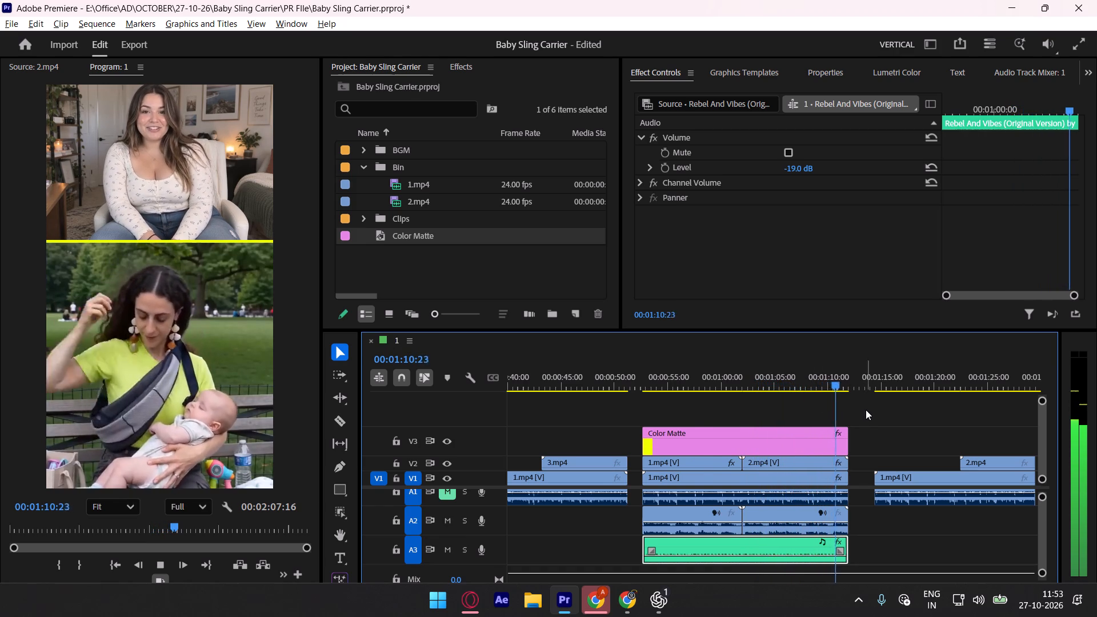
scroll(866, 410, "down", 7, "alt")
key("ctrl+s")
scroll(866, 410, "down", 4)
key("space")
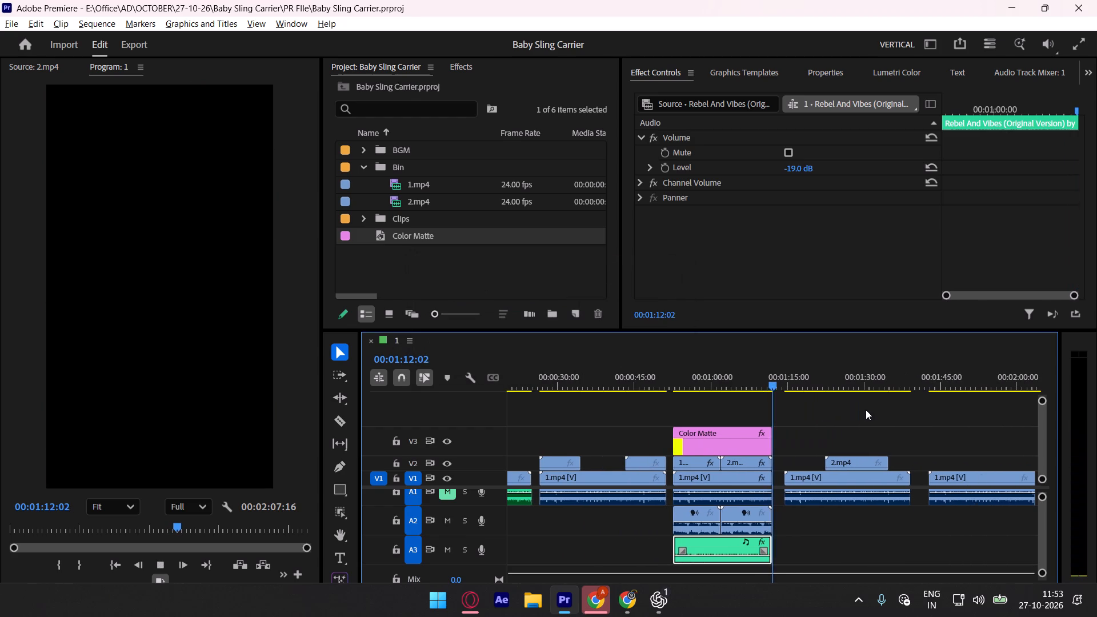
Play the version starting at 00:01:14:11 and unmute audio track A1.
scroll(850, 415, "down", 4)
left_click(771, 388, "shift")
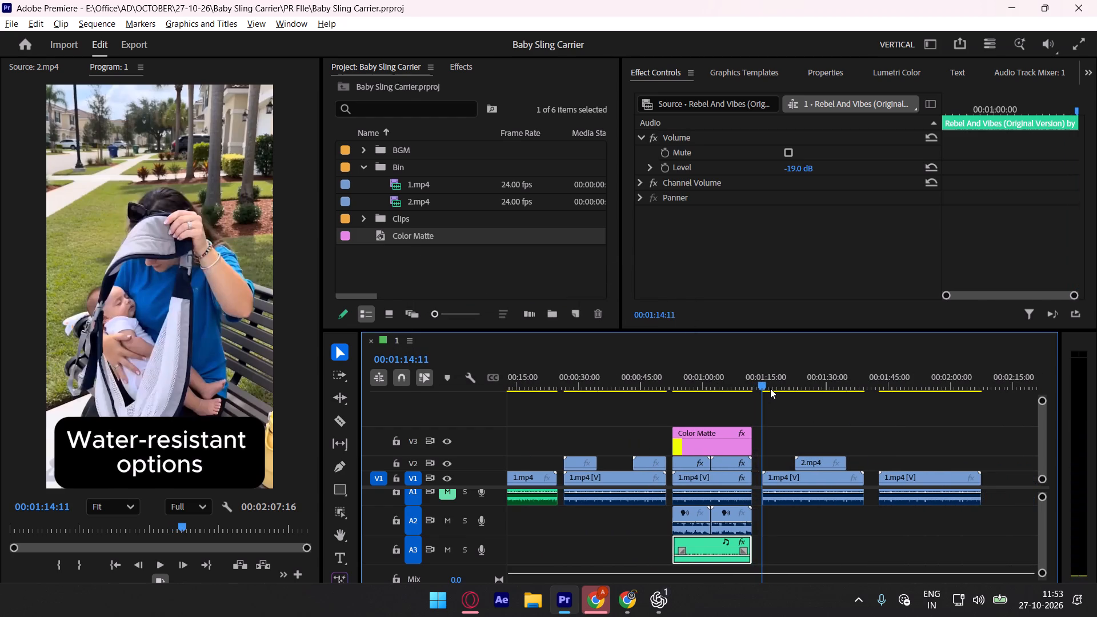
key("space")
scroll(791, 405, "down", 4, "alt")
scroll(791, 405, "up", 7, "alt")
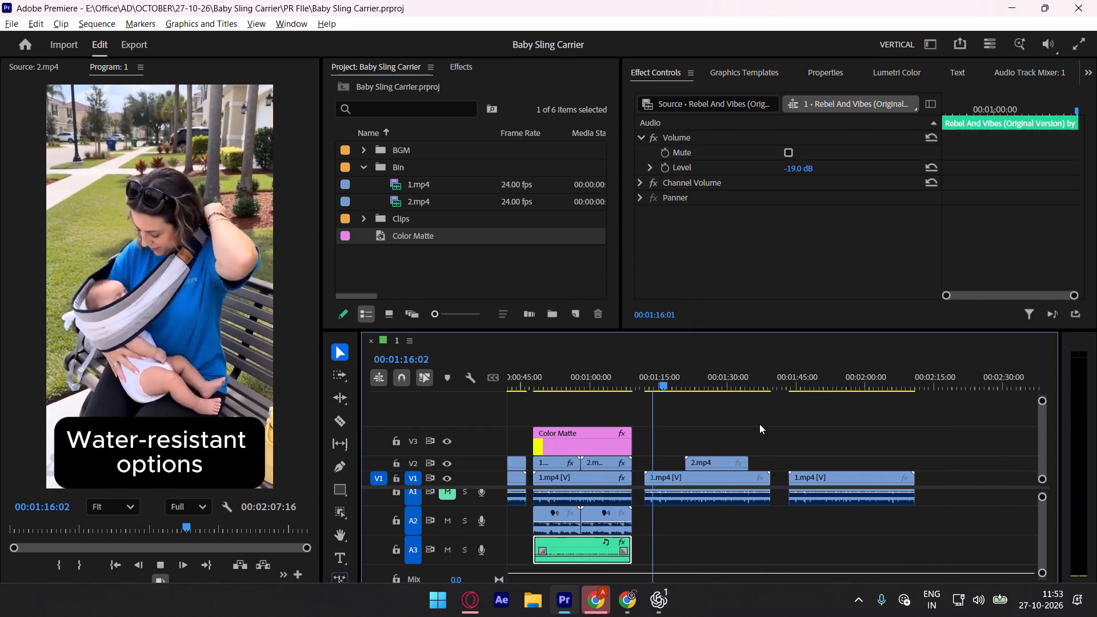
left_click(448, 495)
scroll(691, 504, "up", 8)
key("space")
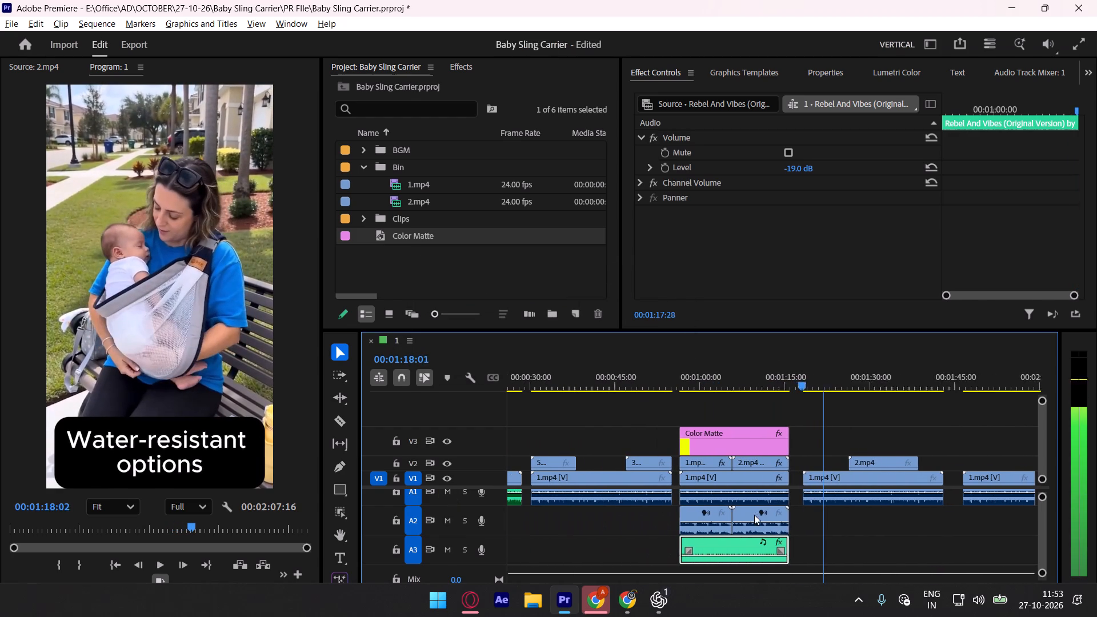
Delete the A1 audio of the 1.mp4 footage under the split screen, keeping its video.
left_click(735, 502, "alt")
key("s")
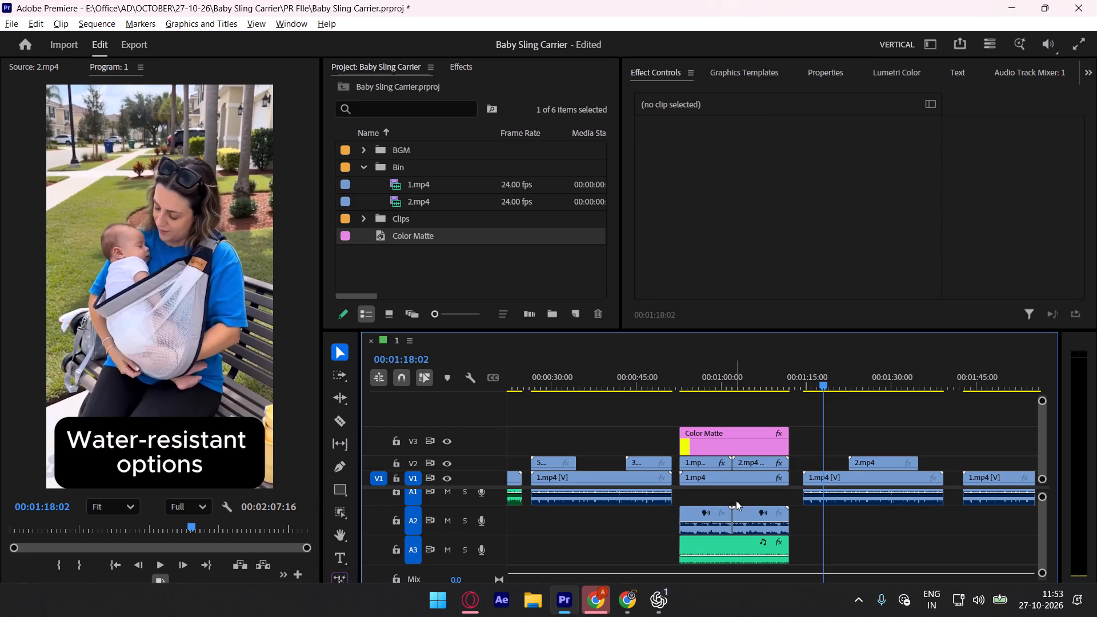
Move the split screen's talking-head audio and music up one track, onto A1 and A2.
left_click_drag(707, 498, 790, 538)
left_click_drag(766, 515, 764, 497)
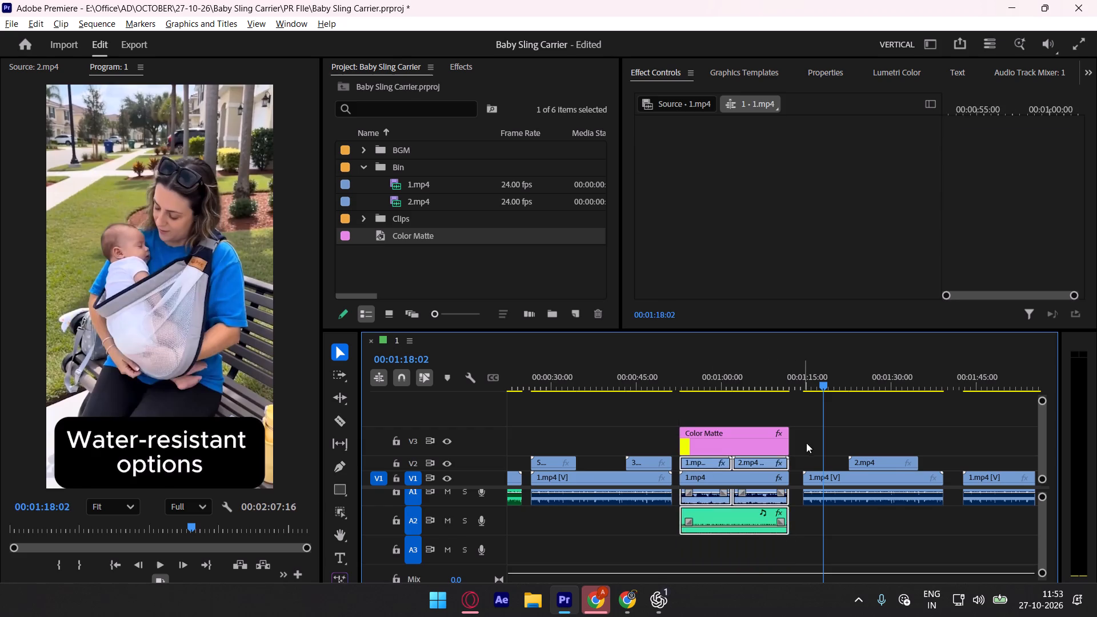
left_click(806, 442)
scroll(799, 529, "up", 4, "ctrl")
scroll(855, 434, "down", 4, "alt")
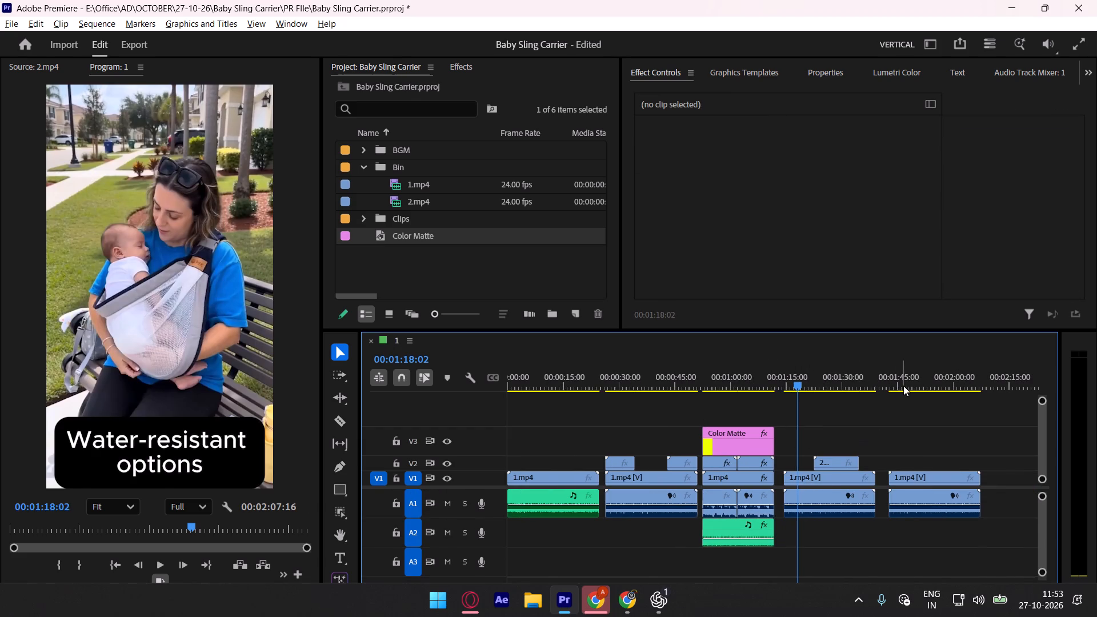
Check the start of the last version at 00:01:43:08 with brief playback, and save the project.
left_click_drag(903, 386, 891, 385, "shift")
key("space")
key("space")
key("ctrl+s")
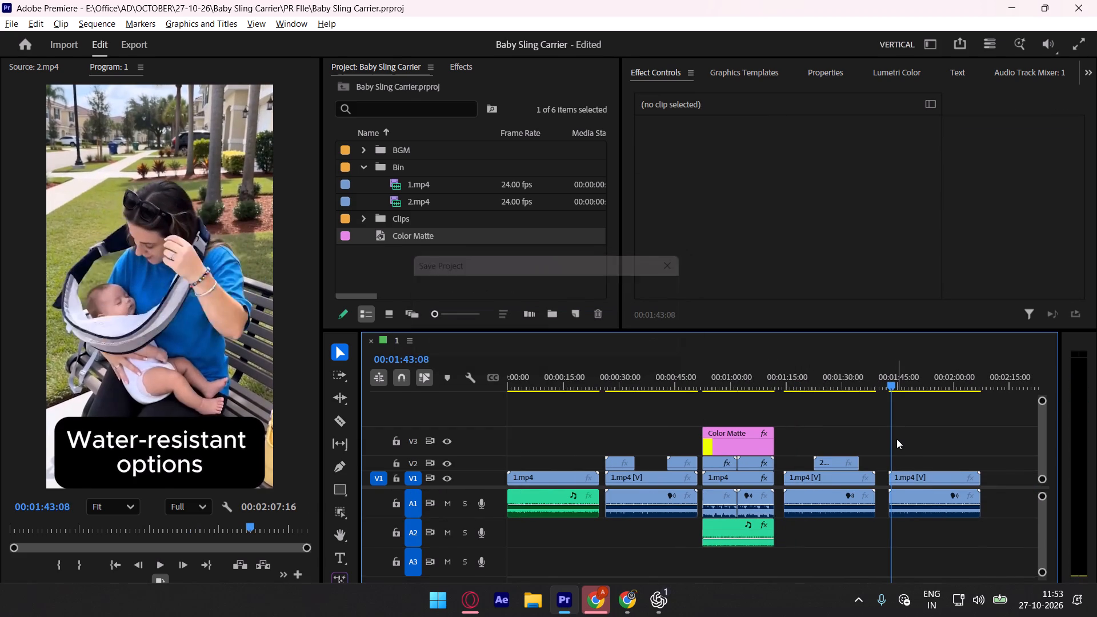
key("space")
scroll(896, 439, "down", 4, "alt")
key("space")
Mark the first version with an In point at 00:00:00:00 and an Out point at the end of its 1.mp4 clip.
left_click_drag(716, 385, 417, 395)
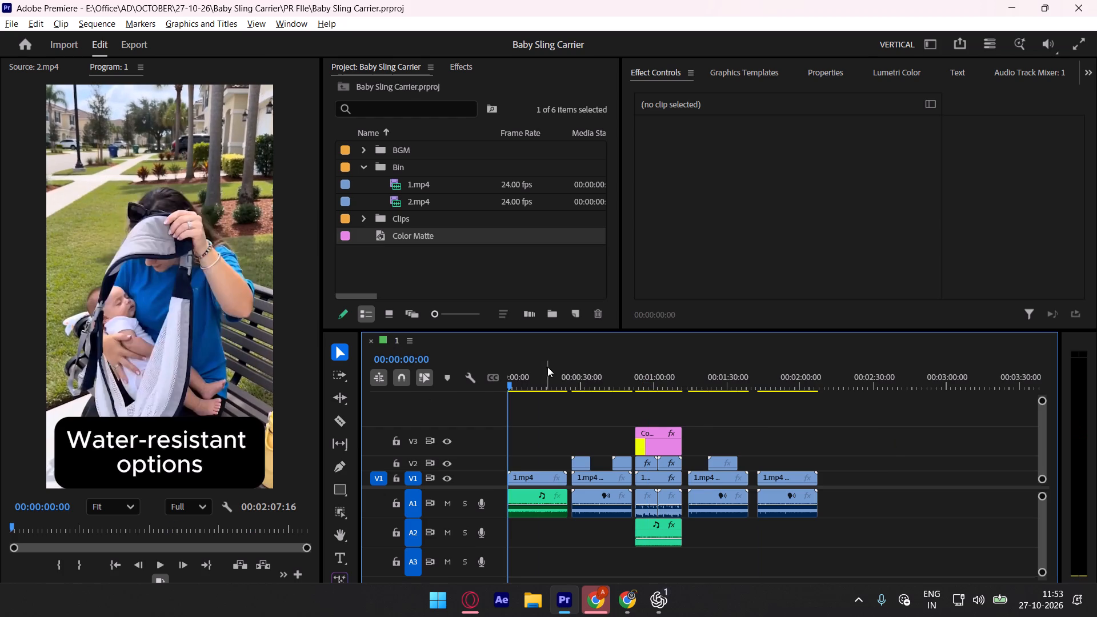
left_click_drag(572, 362, 563, 368, "shift")
key("o")
left_click_drag(533, 375, 364, 407)
key("i")
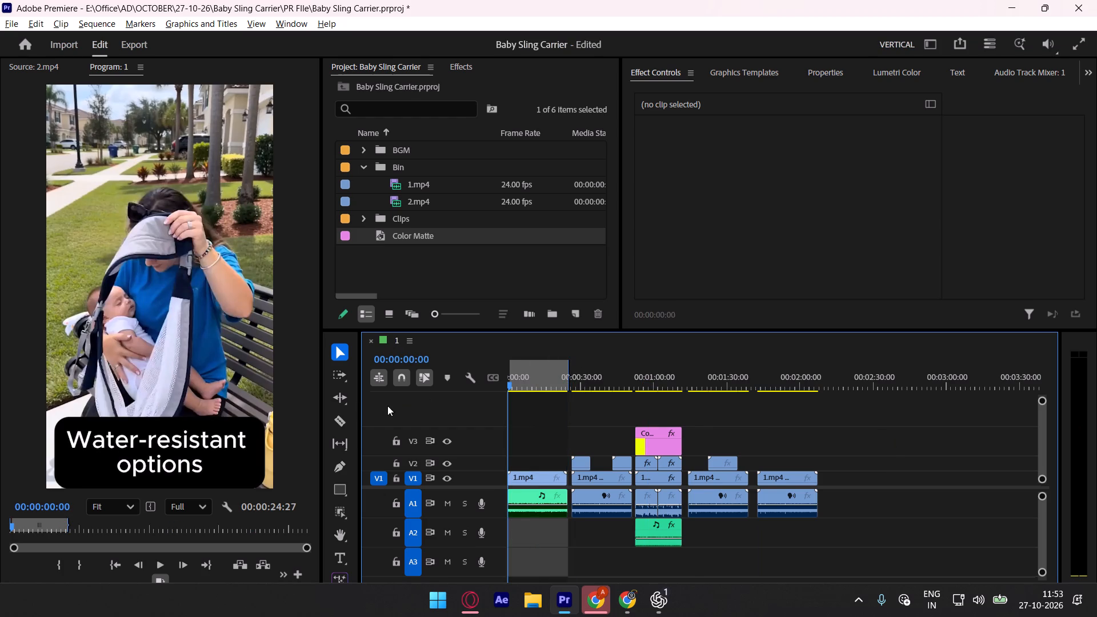
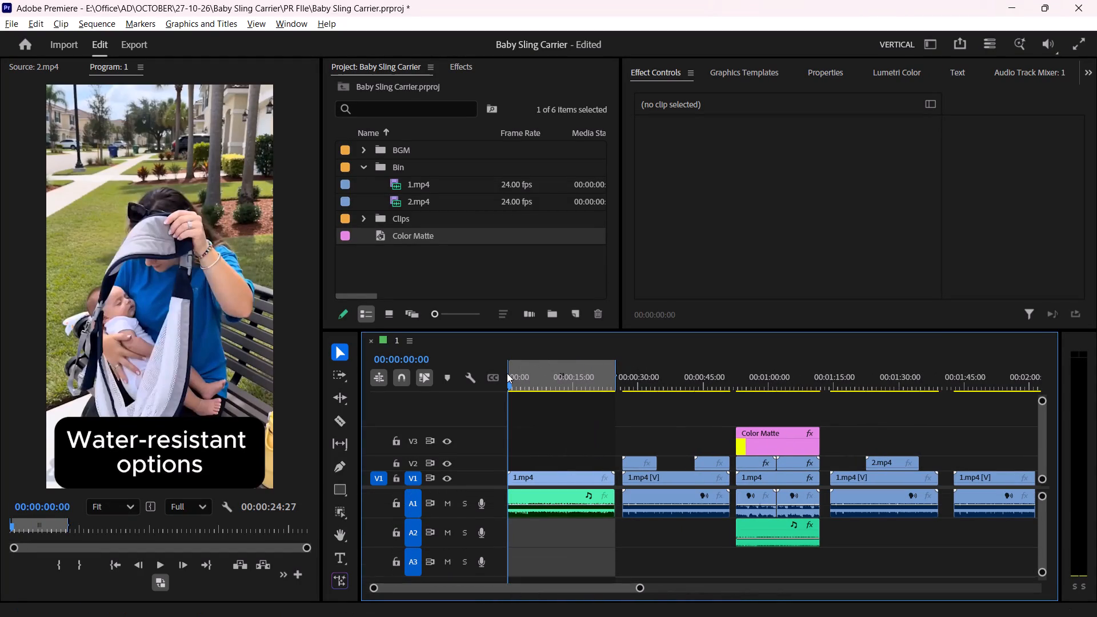
Move the first version's Out point one frame earlier so the In to Out range lasts 00:00:24:26.
left_click(507, 373)
left_click_drag(509, 371, 517, 367)
left_click(616, 372)
Open the export settings for the marked range, name the output file BabySlingCarrier_ITR_AKV_01, and copy that name.
left_click(130, 41)
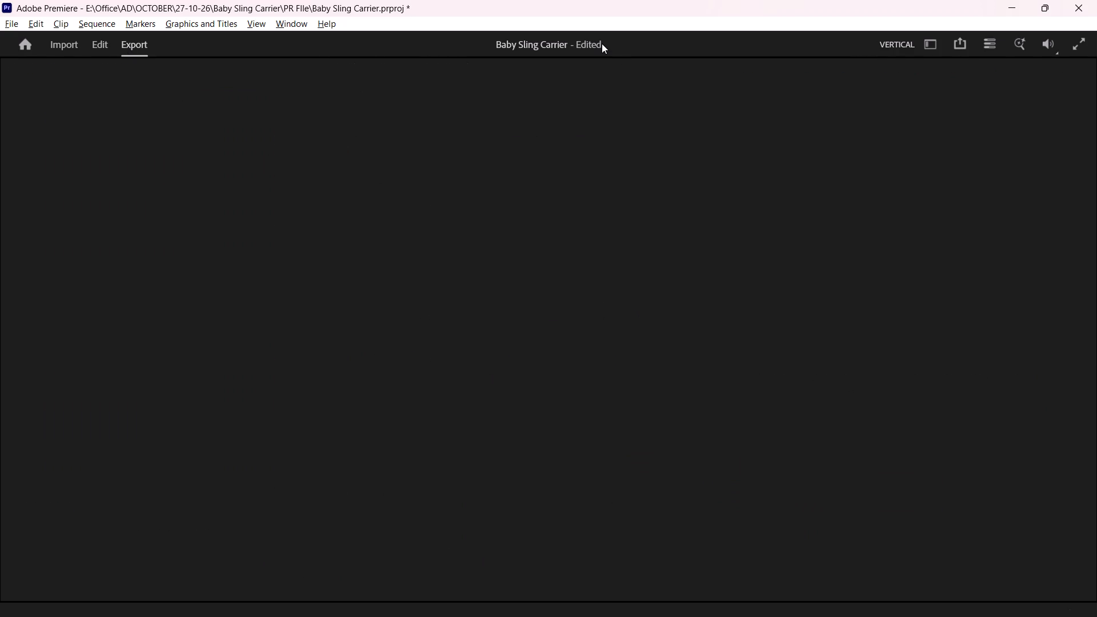
left_click_drag(380, 114, 264, 121)
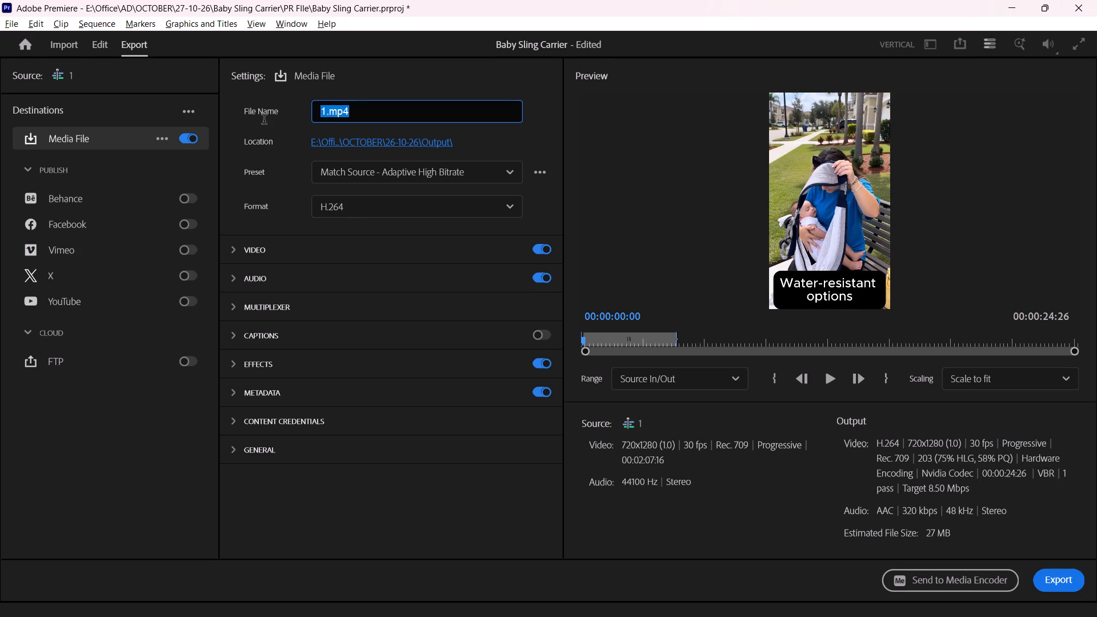
key("BackSpace")
type("Baby")
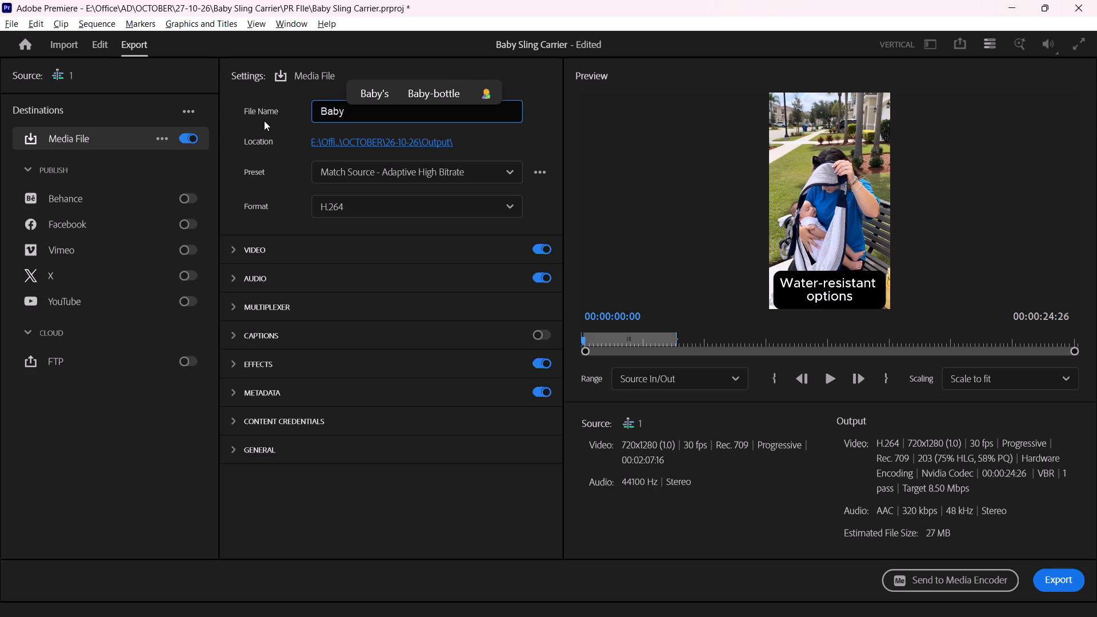
type("Sling")
type("Carrier")
key("shift+underscore")
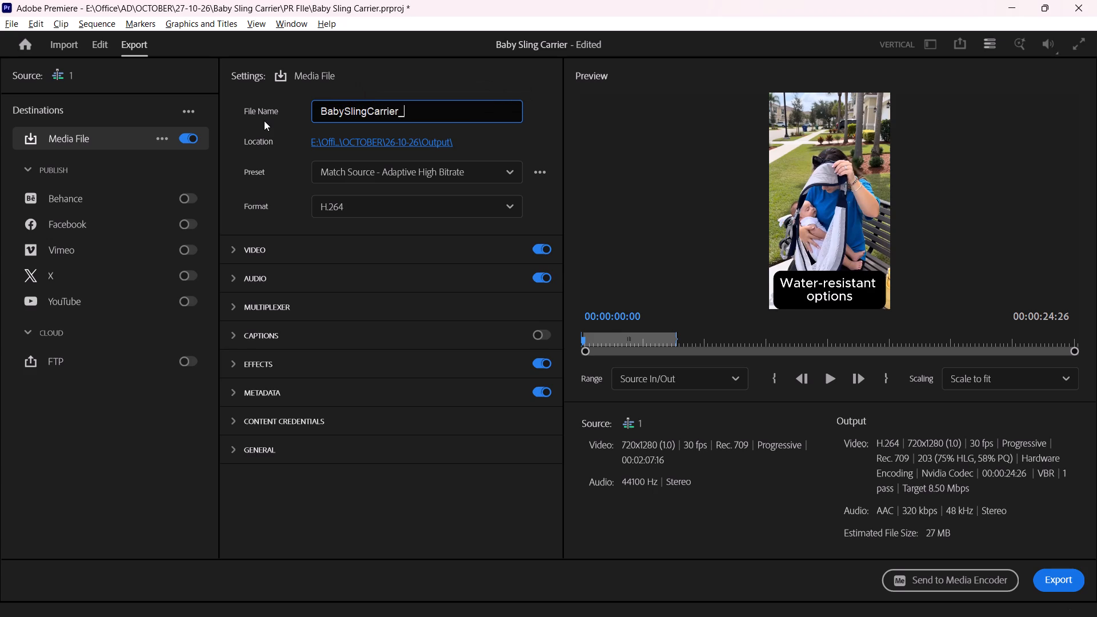
type("AK")
key("BackSpace")
key("BackSpace")
type("HIGGS")
type("_A")
key("BackSpace")
key("BackSpace")
key("BackSpace")
key("BackSpace")
key("BackSpace")
key("BackSpace")
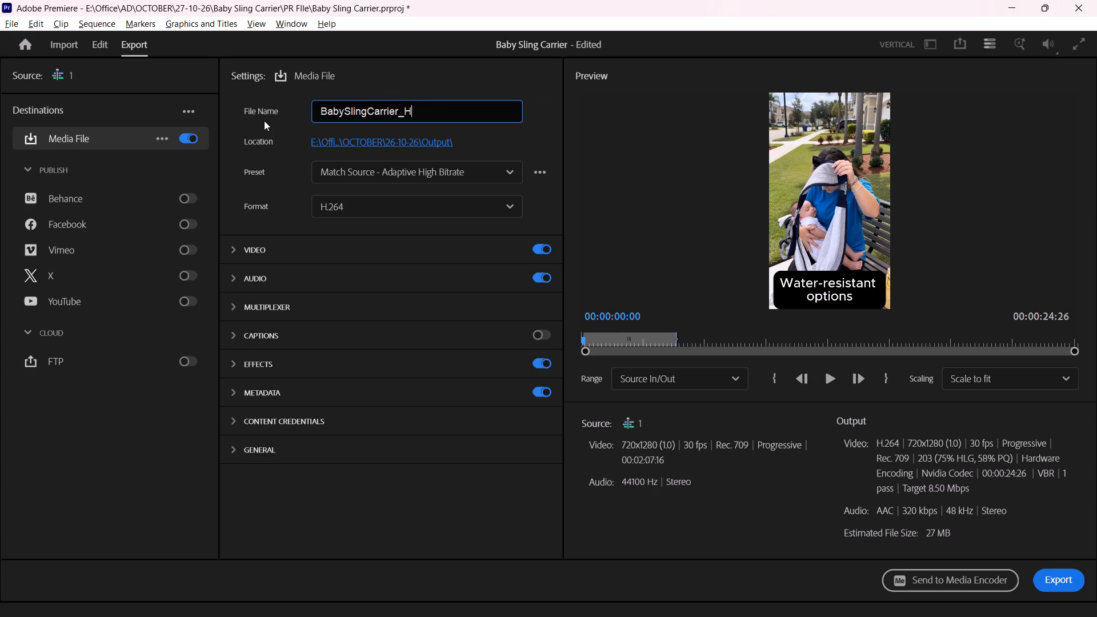
key("BackSpace")
type("ITR")
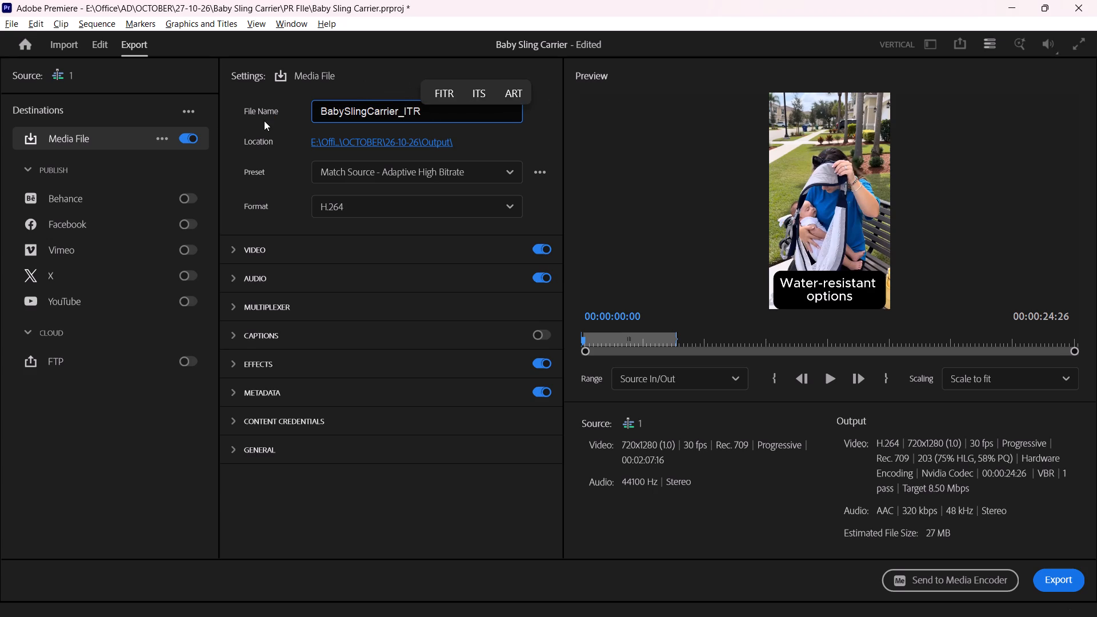
type("_AKC")
key("BackSpace")
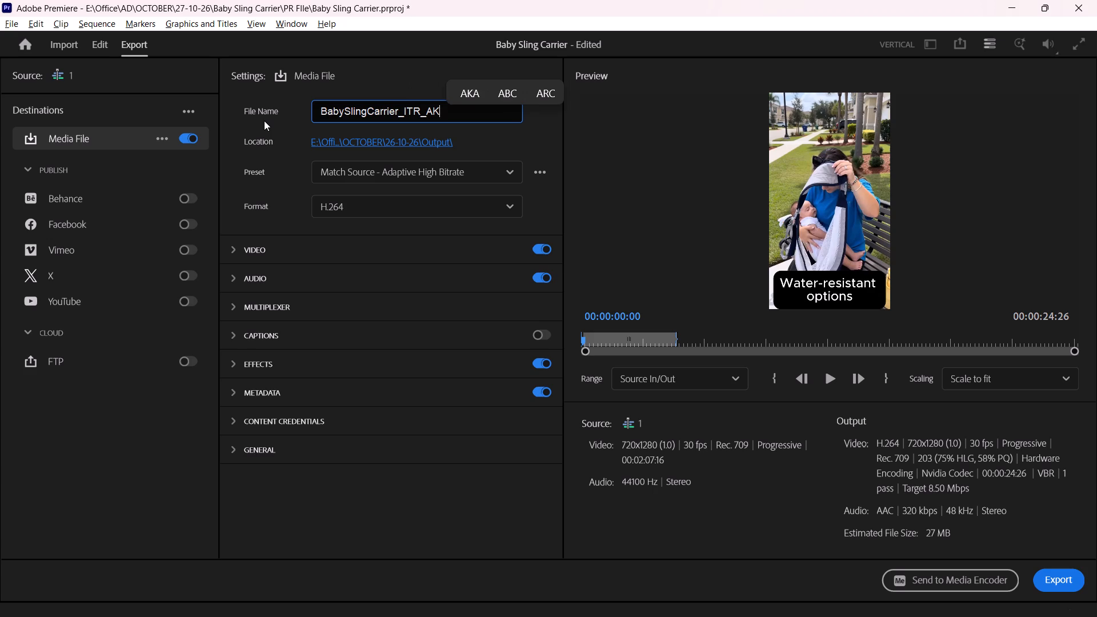
key("v")
type("_01")
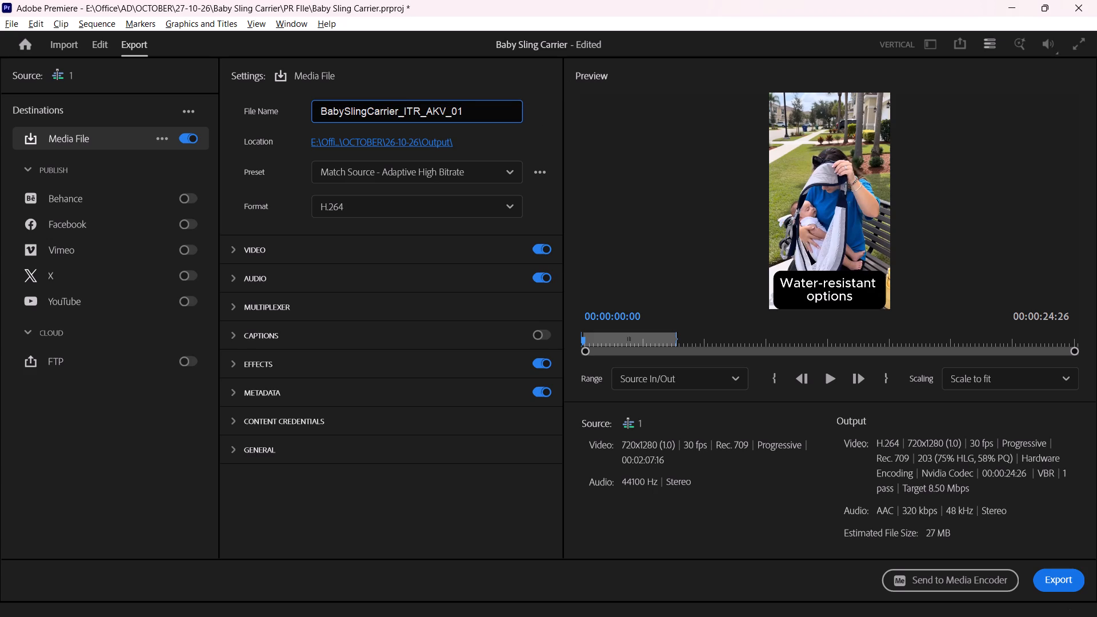
key("ctrl+a")
key("ctrl+c")
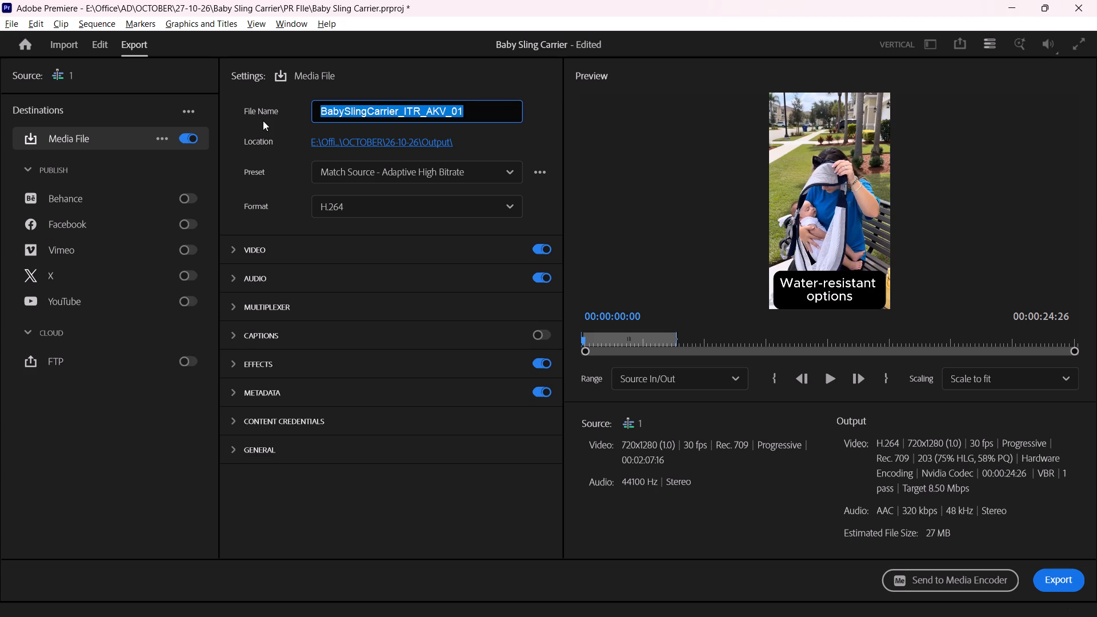
left_click(253, 177)
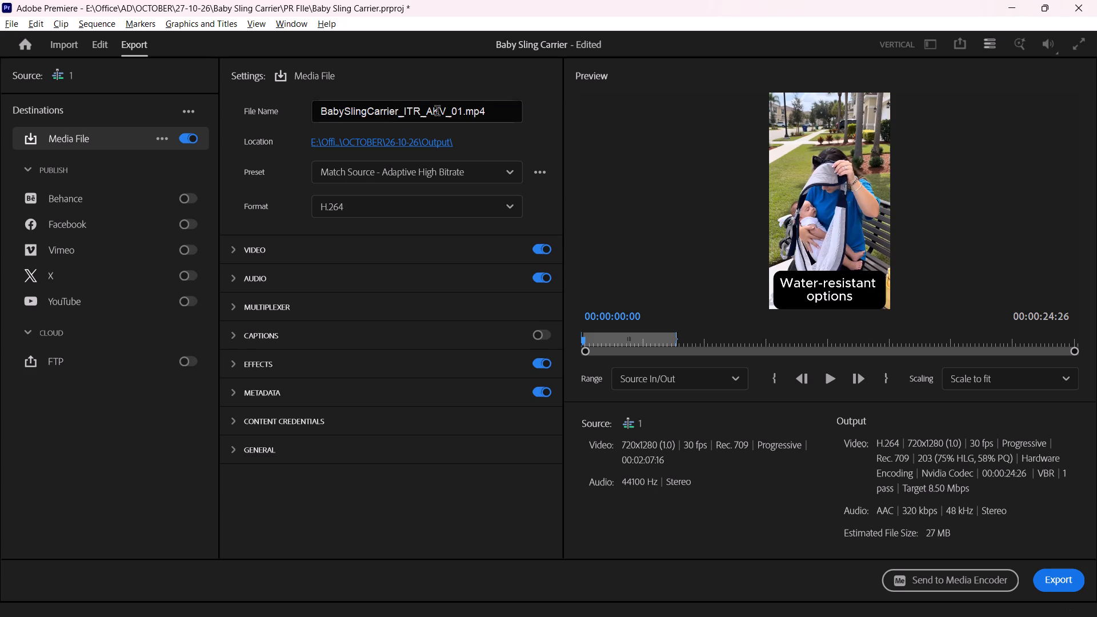
Set the export location to the Output folder inside OCTOBER\27-10-26\Baby Sling Carrier.
left_click(421, 147)
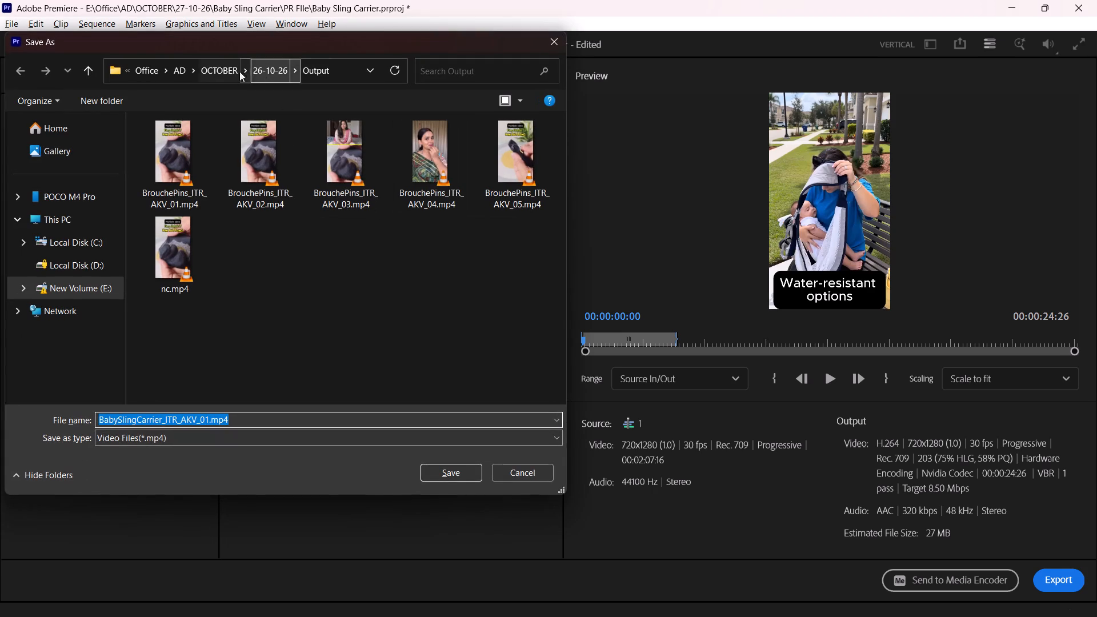
left_click(217, 70)
double_click(213, 224)
double_click(235, 142)
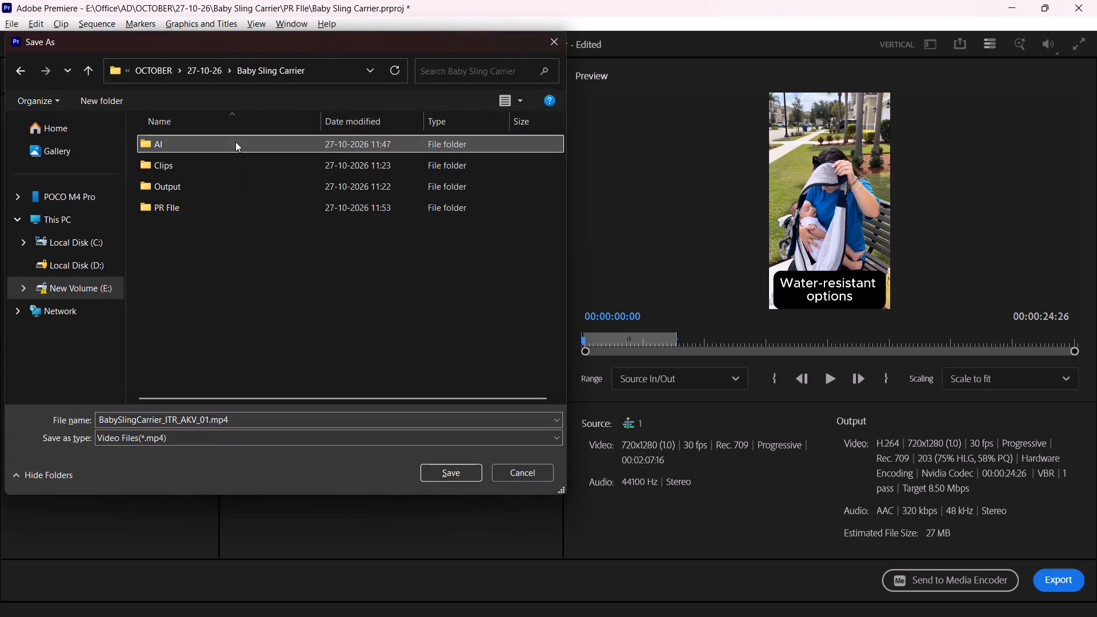
double_click(210, 192)
left_click(437, 475)
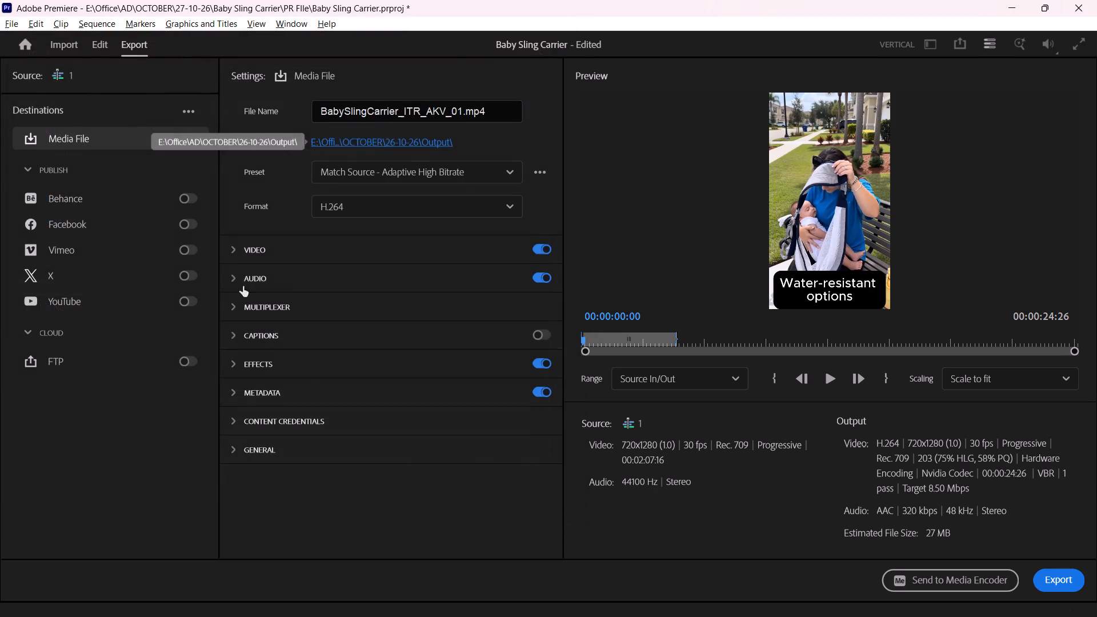
Enable Render at Maximum Depth and Use Maximum Render Quality in the additional video export settings.
left_click(233, 250)
scroll(310, 256, "down", 1)
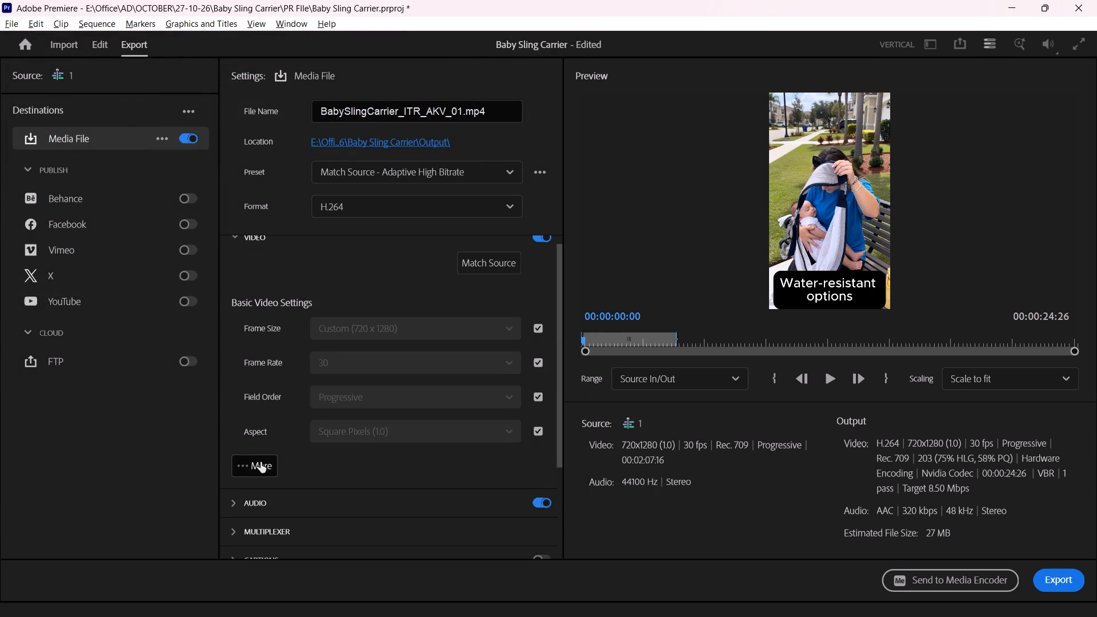
scroll(323, 414, "down", 4)
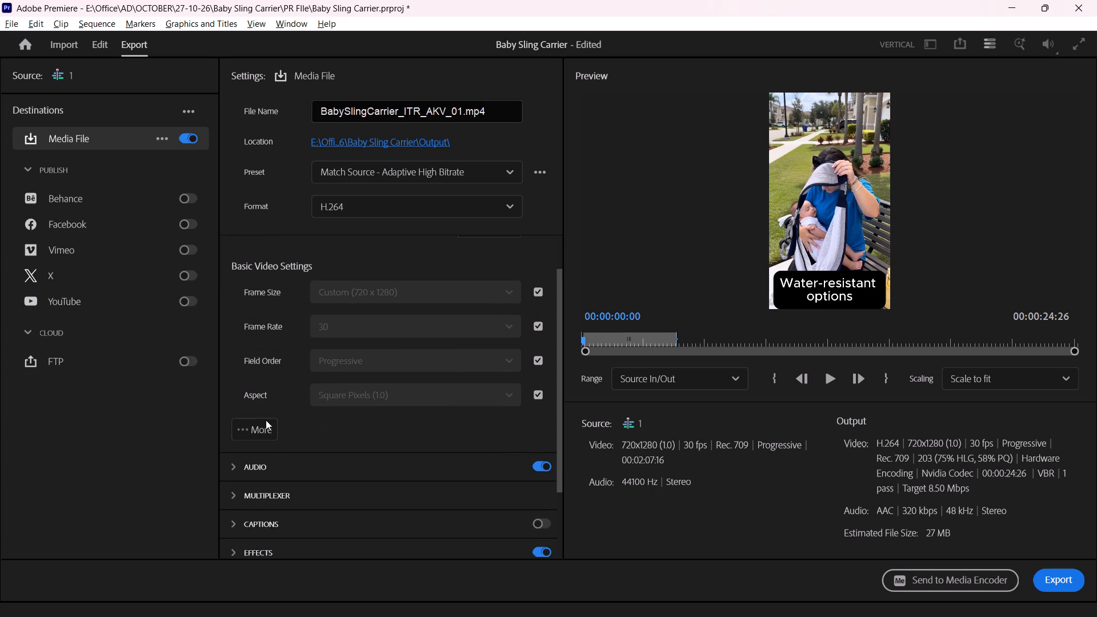
left_click(264, 418)
scroll(280, 358, "down", 5)
left_click(266, 392)
left_click(263, 410)
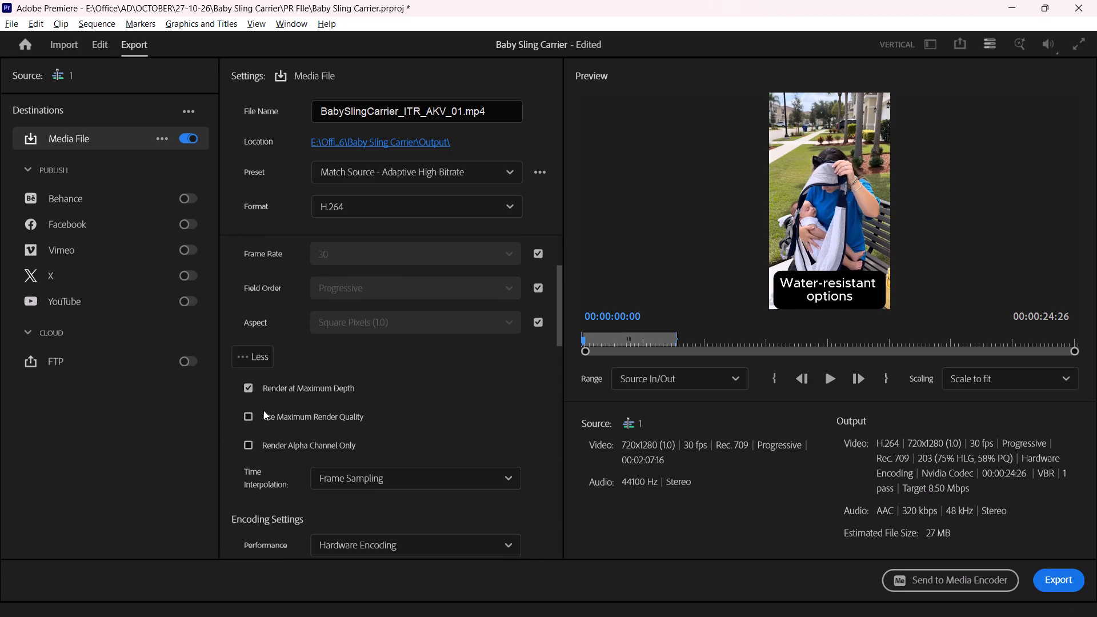
Set the export's target bitrate to 12 Mbps.
scroll(458, 384, "down", 6)
left_click_drag(560, 317, 555, 478)
left_click(526, 336)
type("12")
key("Return")
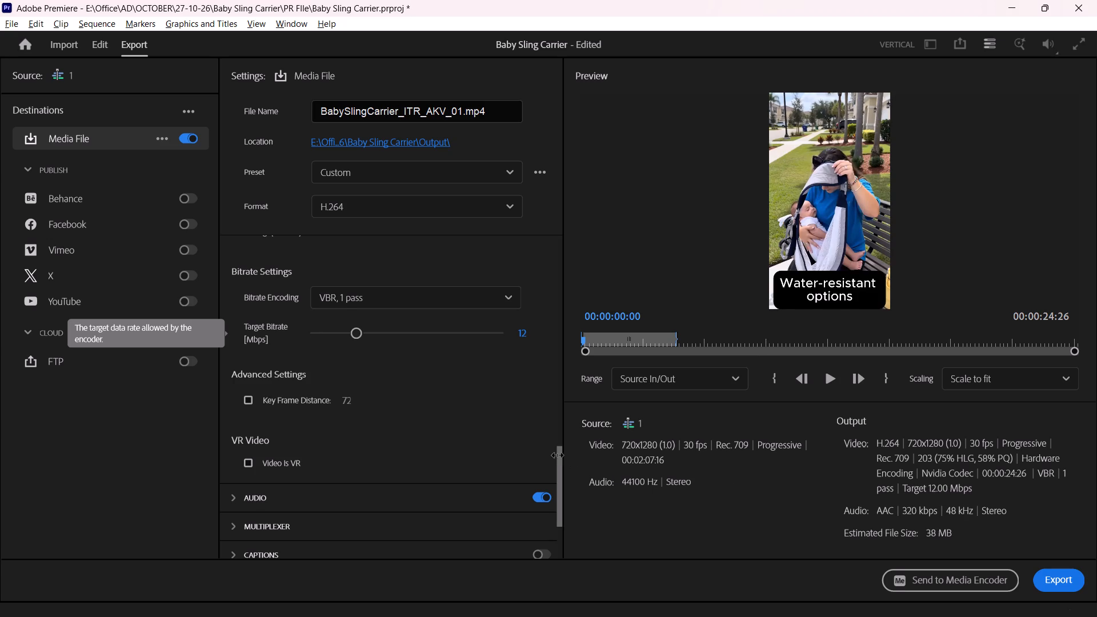
left_click_drag(560, 454, 559, 518)
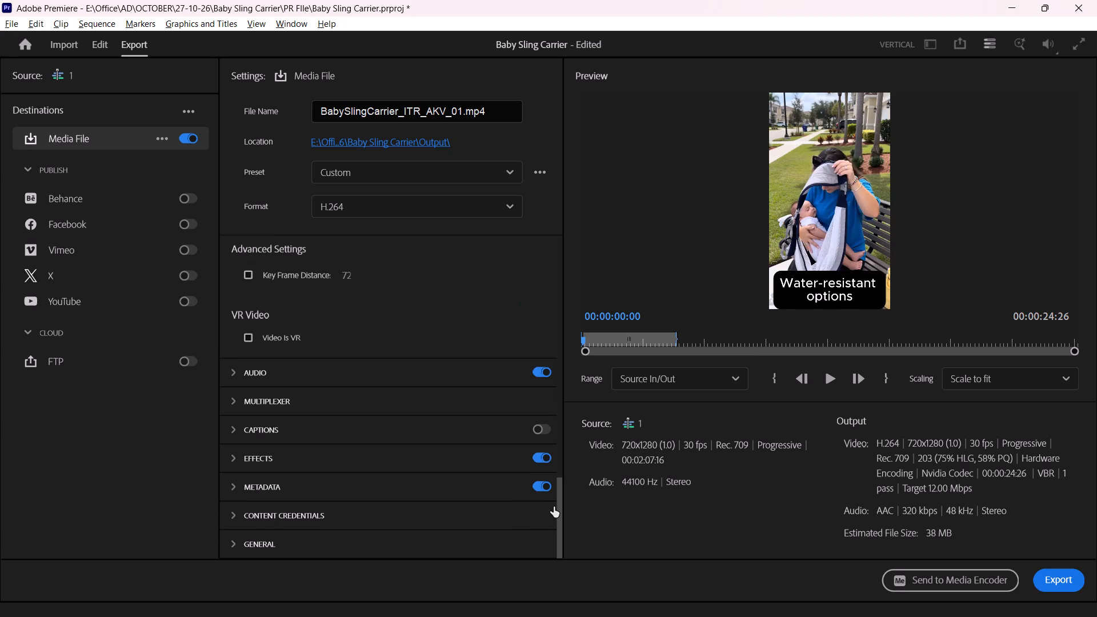
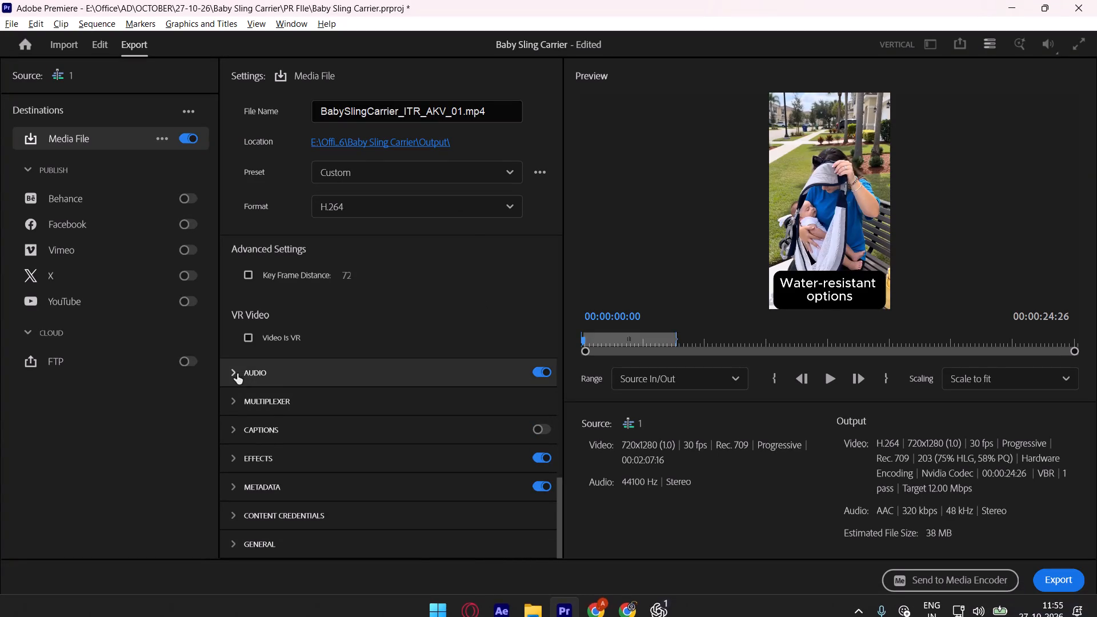
Export the first ad version with the current settings and move the encoding progress window off the timeline.
scroll(357, 365, "down", 5)
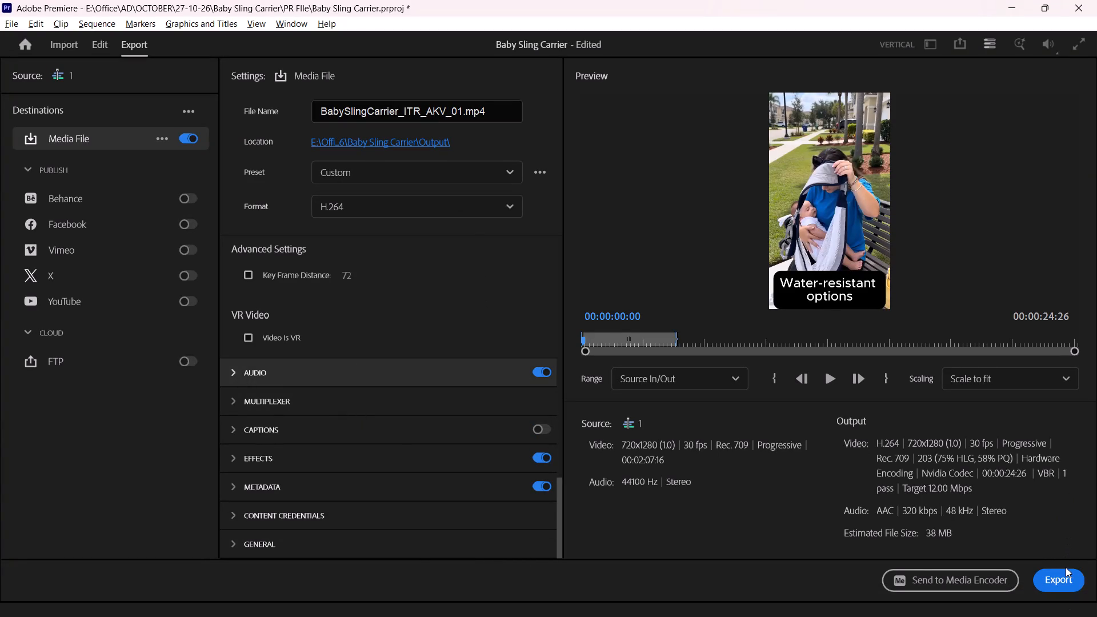
left_click(1064, 575)
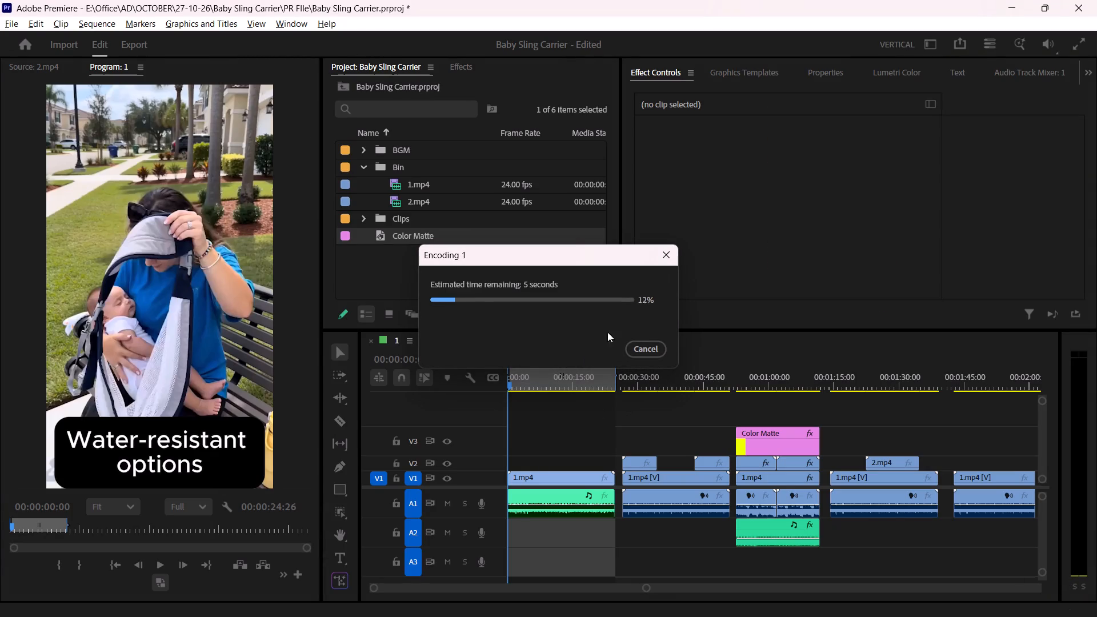
left_click_drag(572, 245, 815, 133)
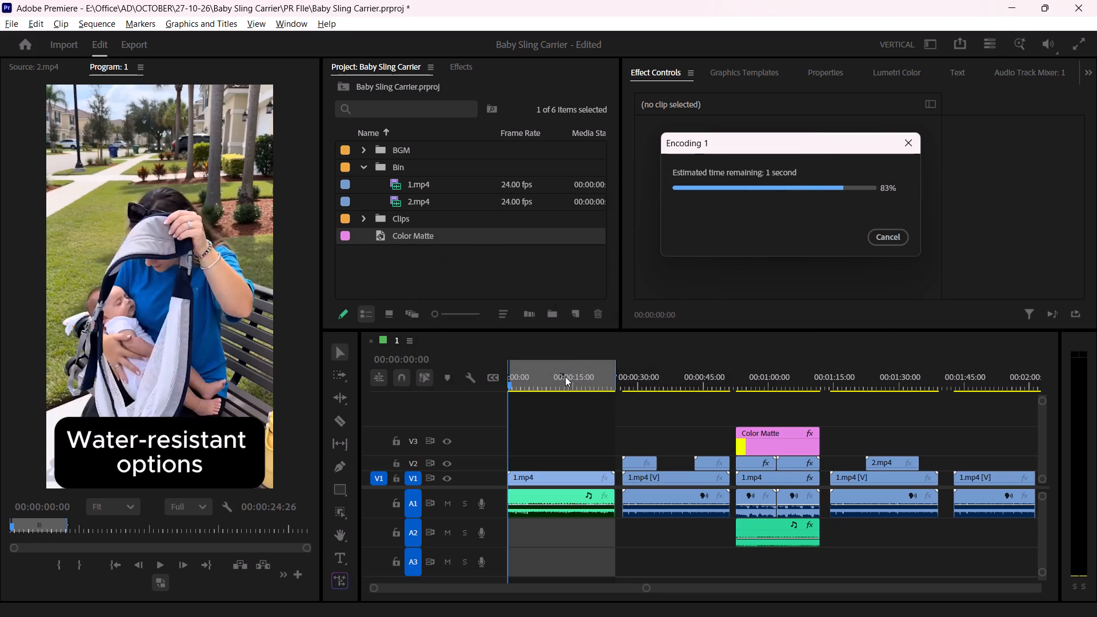
Shift the timeline's In/Out range from the first ad version onto the second one.
left_click_drag(562, 375, 676, 372)
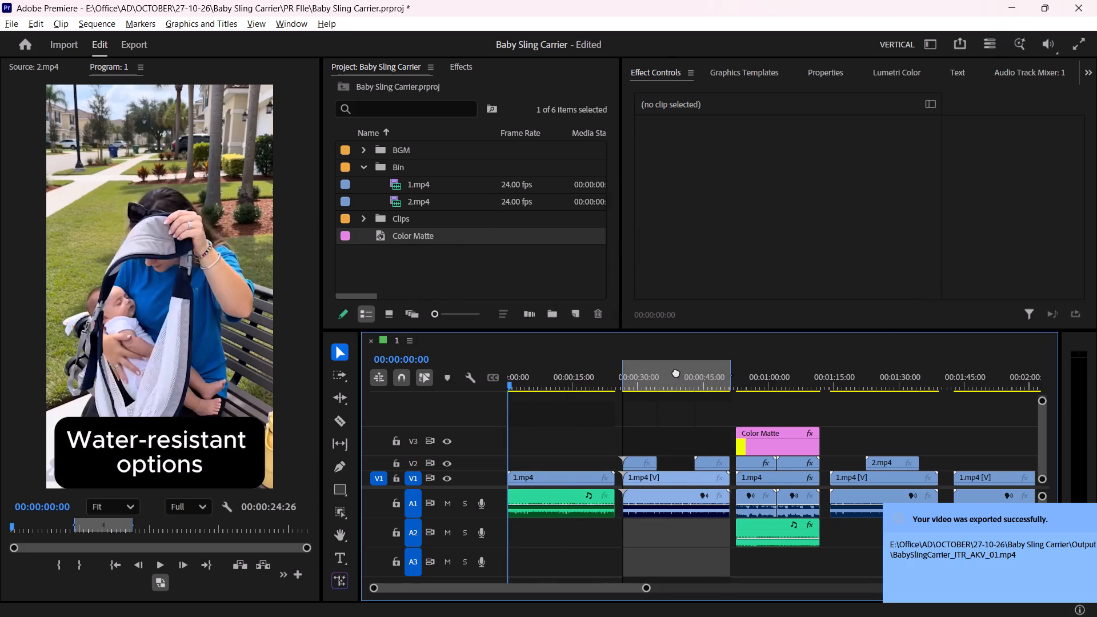
left_click_drag(676, 372, 674, 372)
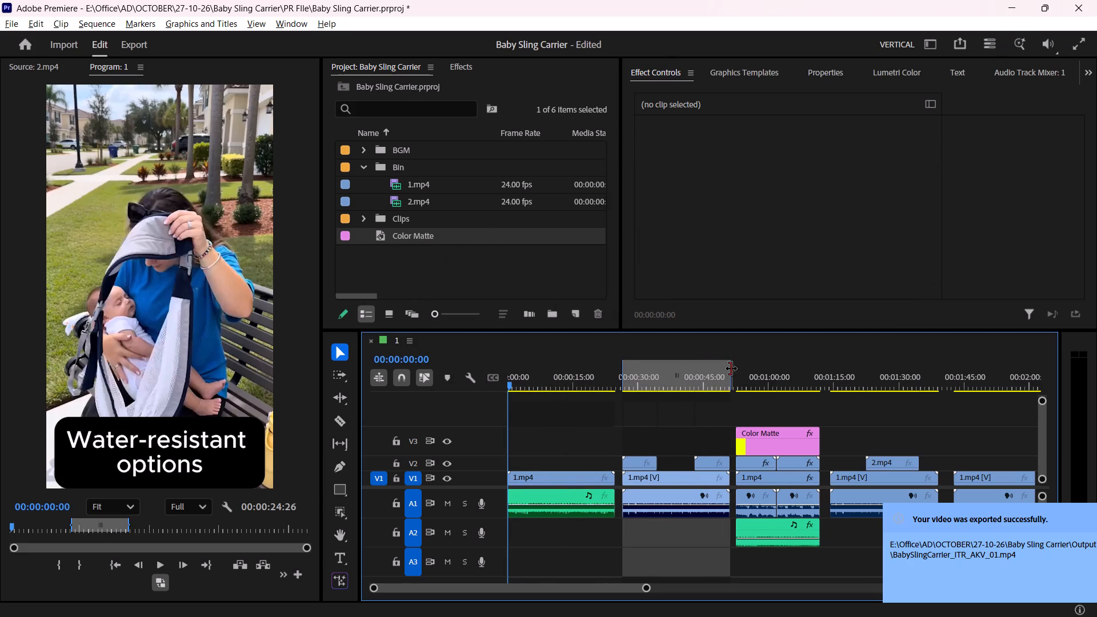
left_click(731, 368)
Export the marked range as BabySlingCarrier_ITR_AKV_02, reusing the copied name, and move the encoding window clear of the timeline.
left_click(138, 50)
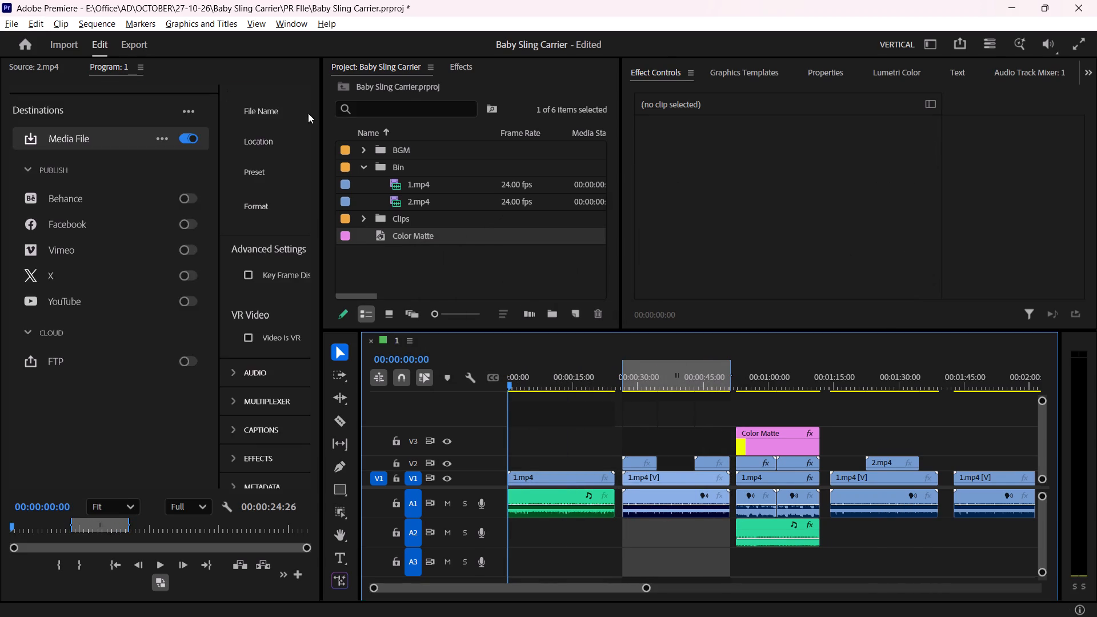
left_click_drag(363, 118, 290, 111)
left_click_drag(363, 113, 284, 107)
key("ctrl+v")
key("BackSpace")
key("2")
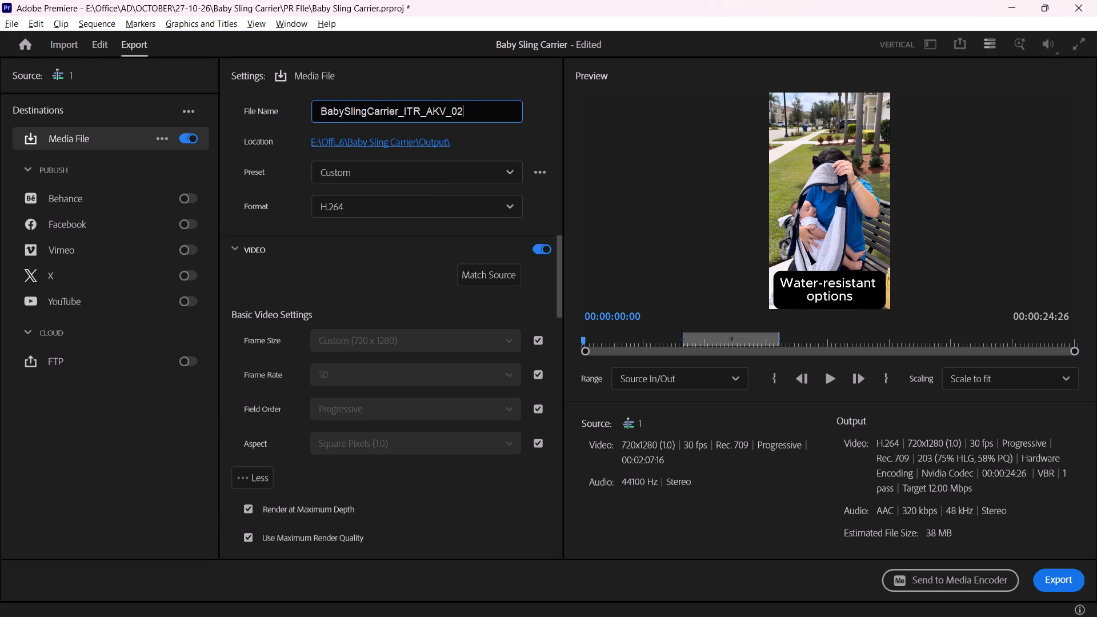
key("Return")
left_click(1067, 570)
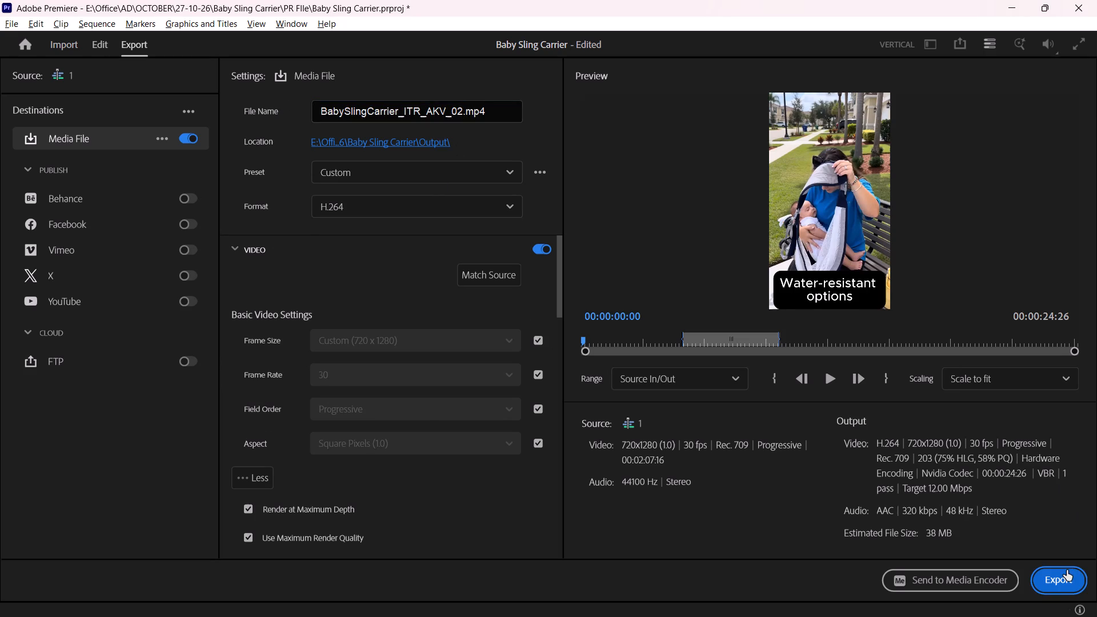
left_click_drag(599, 262, 843, 152)
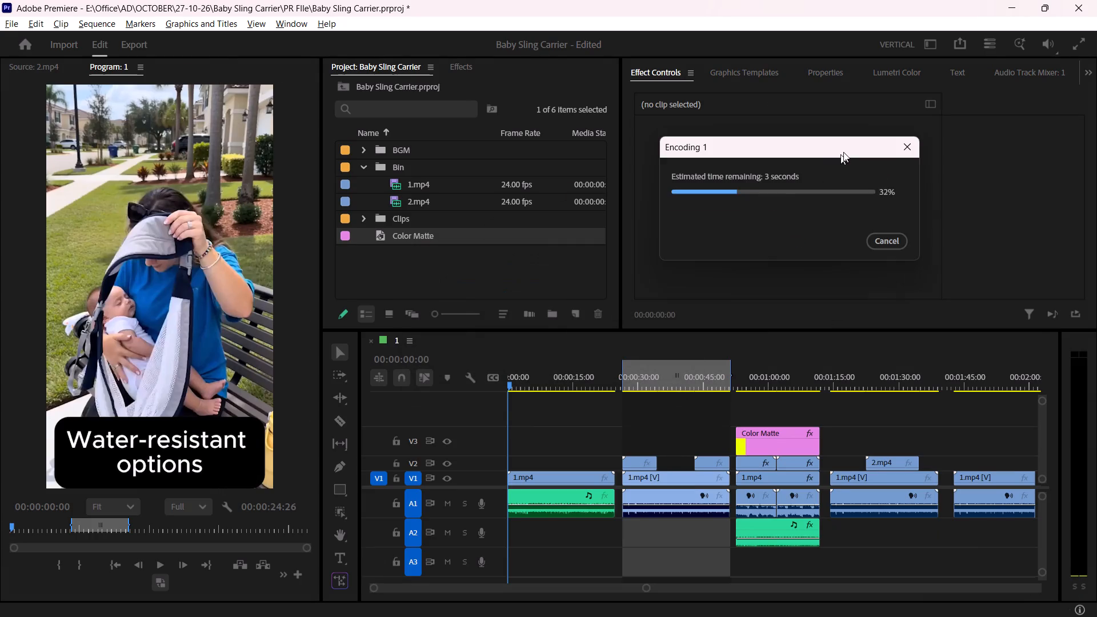
left_click_drag(843, 152, 846, 151)
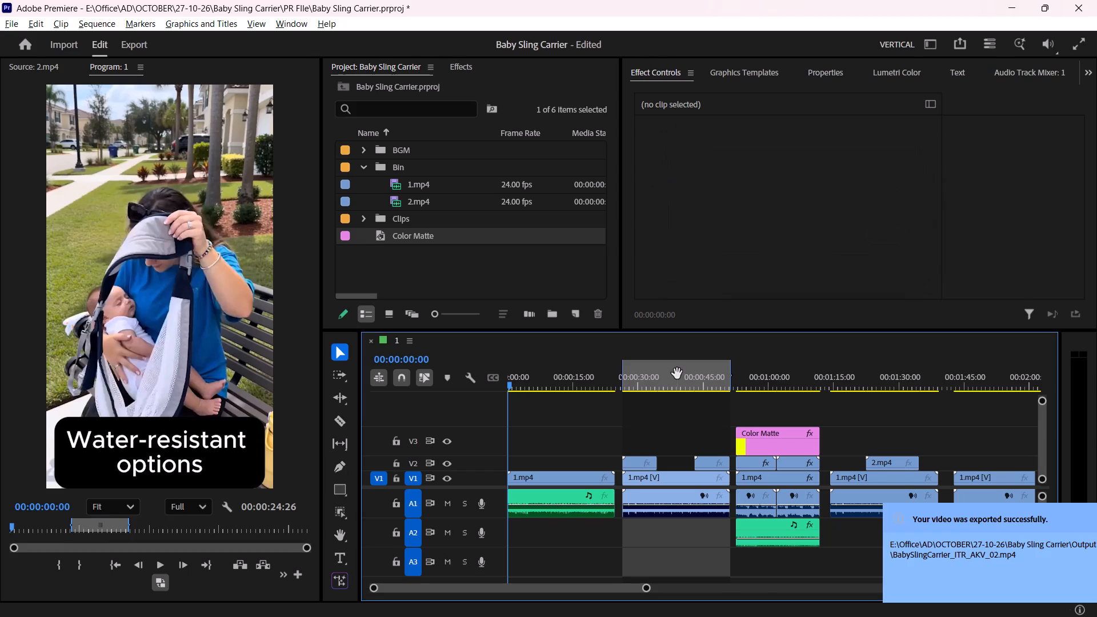
Shift the In/Out range onto the third ad version and trim its end to where the Color Matte section ends.
left_click_drag(677, 374, 791, 372)
left_click_drag(844, 374, 823, 382)
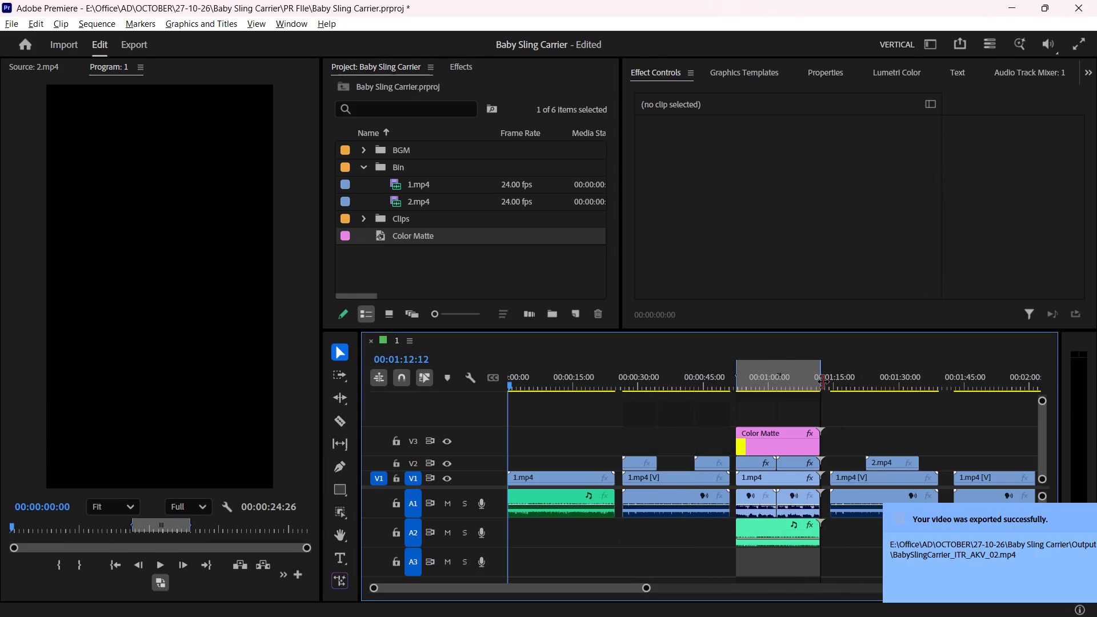
left_click_drag(823, 382, 816, 384)
Export the marked range under the file name BabySlingCarrier_ITR_AKV_03.
left_click(138, 43)
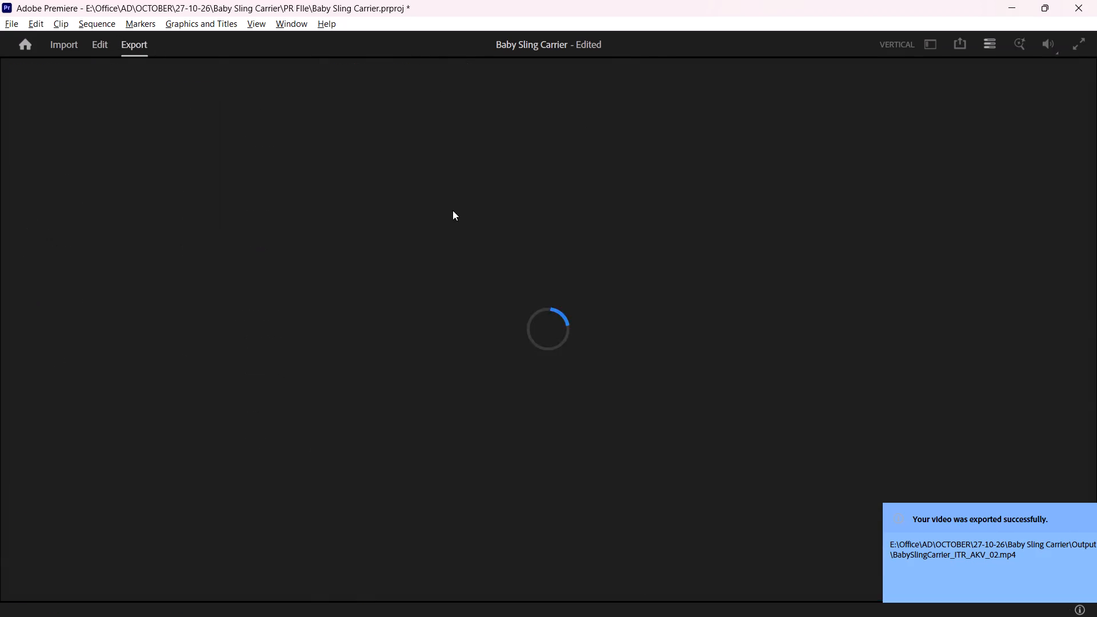
left_click_drag(366, 110, 273, 119)
key("ctrl+v")
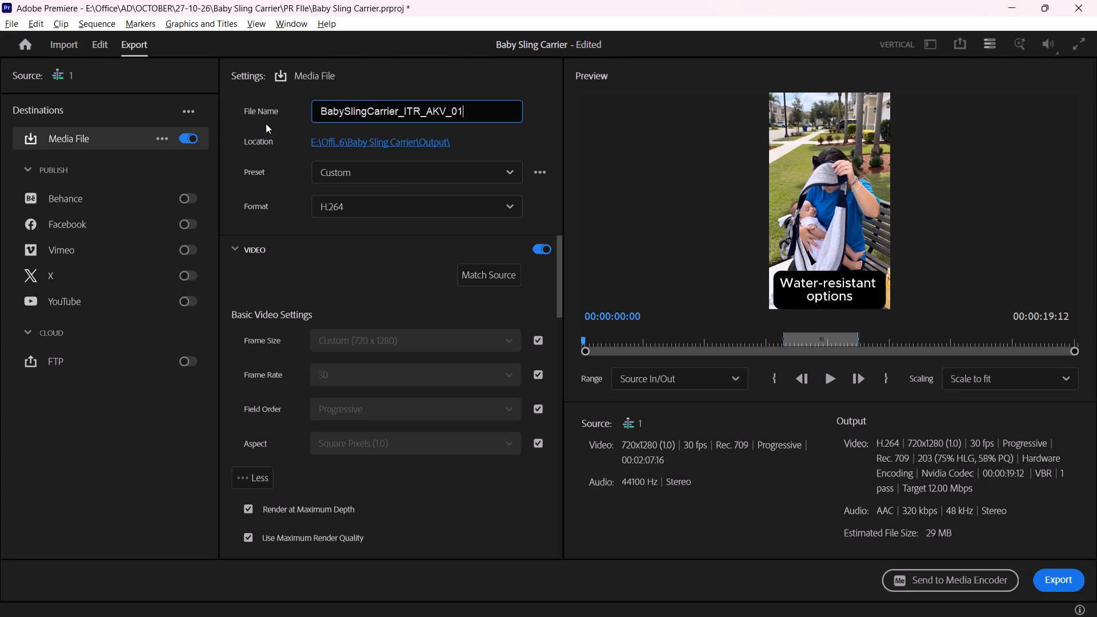
key("BackSpace")
key("2")
key("Return")
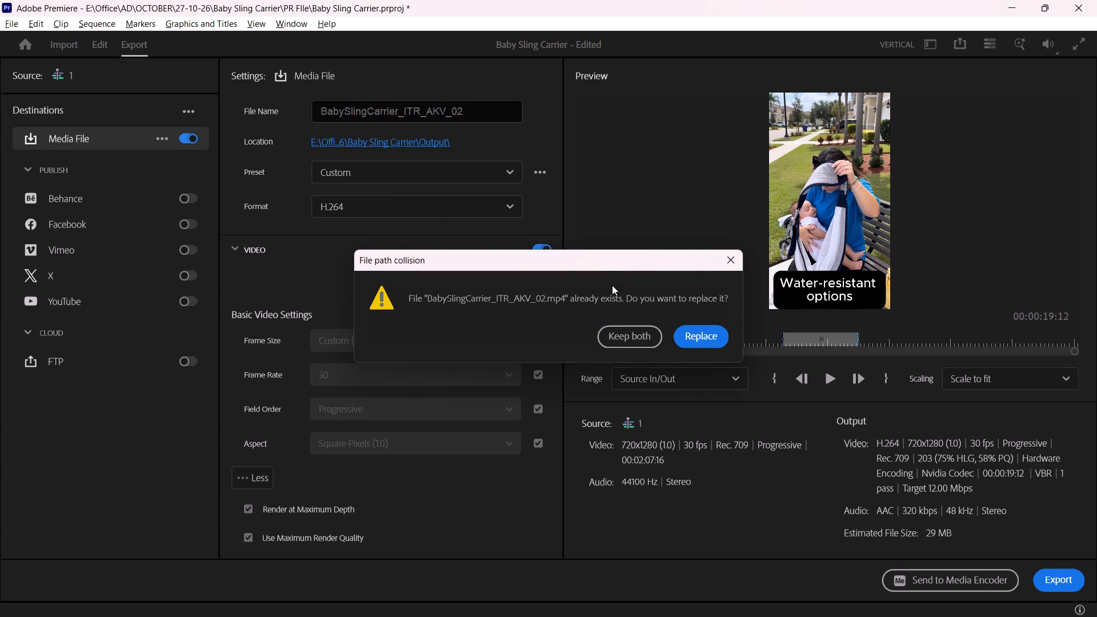
left_click(727, 257)
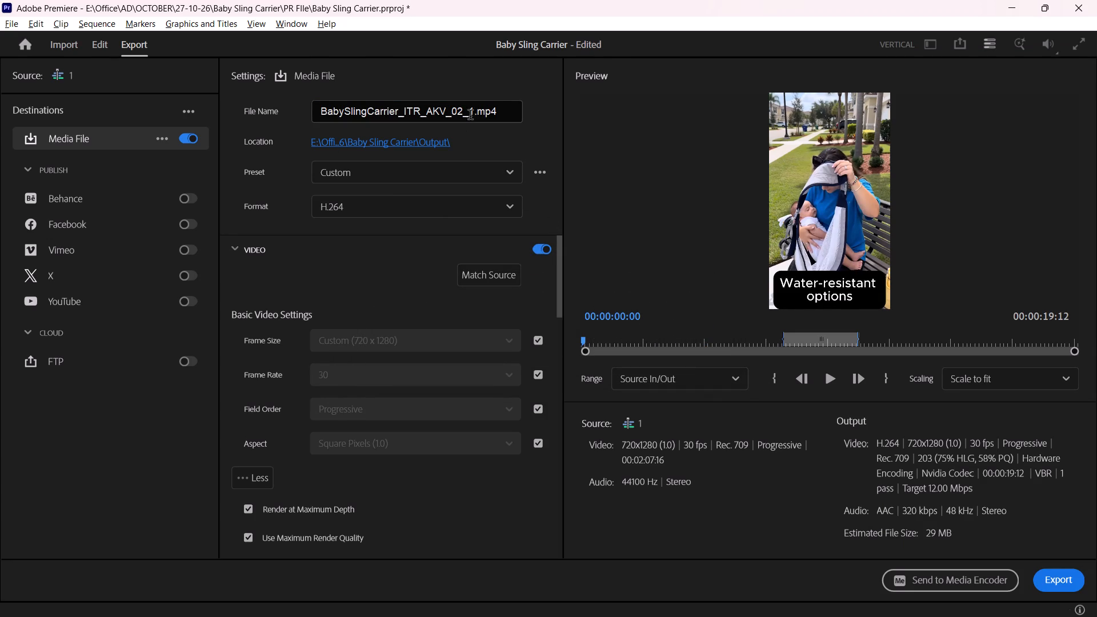
left_click(475, 109)
key("BackSpace")
key("BackSpace")
key("BackSpace")
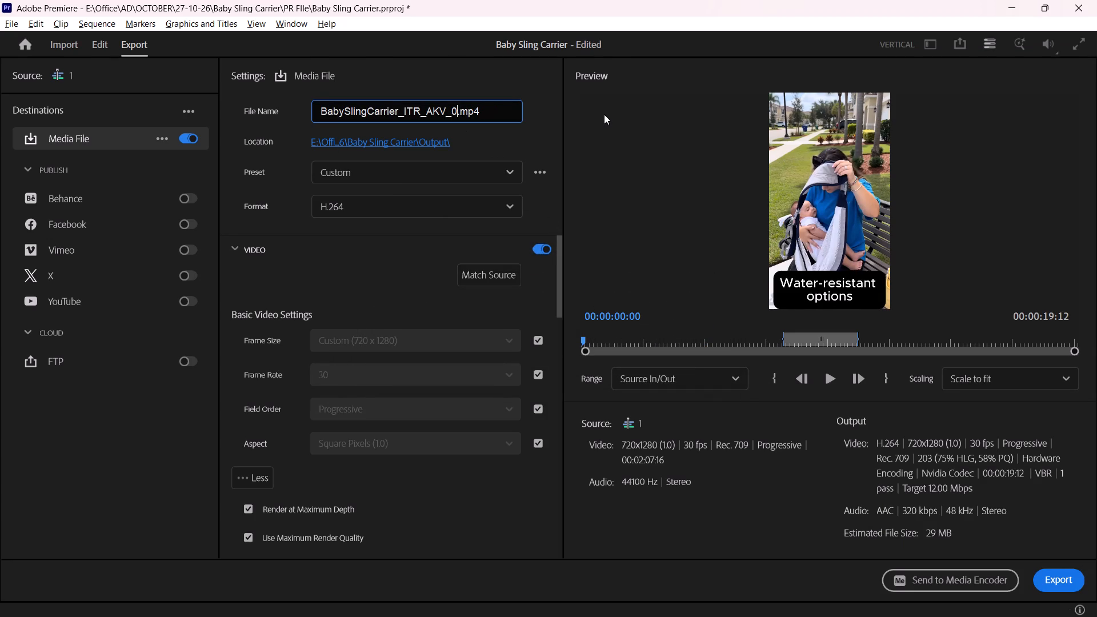
key("2")
key("BackSpace")
key("3")
key("Return")
left_click(1062, 571)
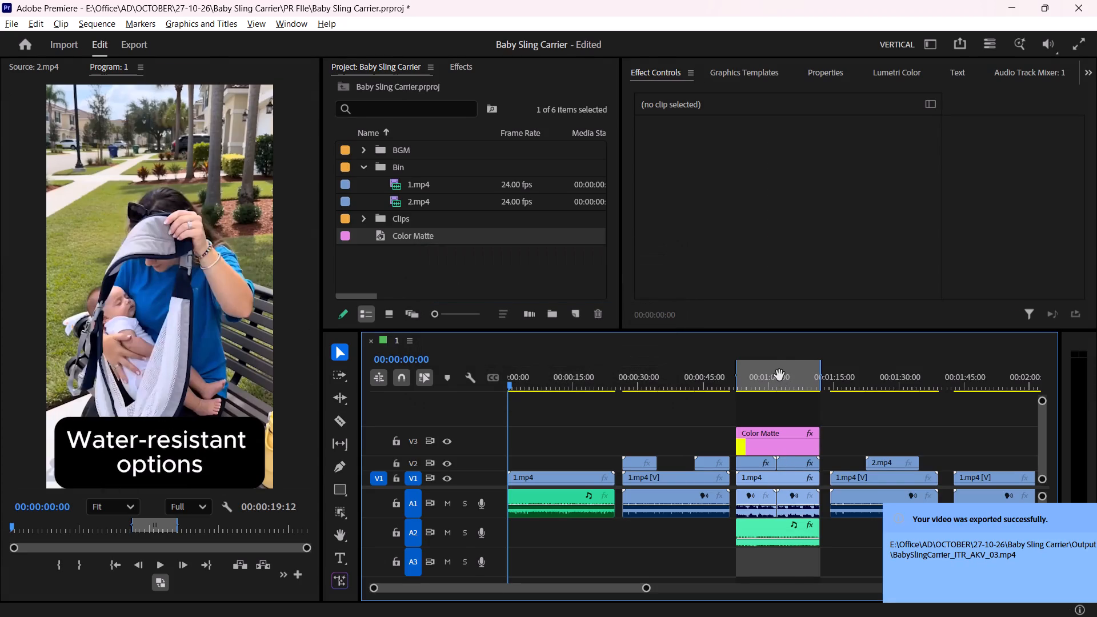
Shift the In/Out range onto the fourth ad version and extend its end to the end of that version's clip.
left_click_drag(779, 375, 872, 374)
scroll(868, 374, "down", 3)
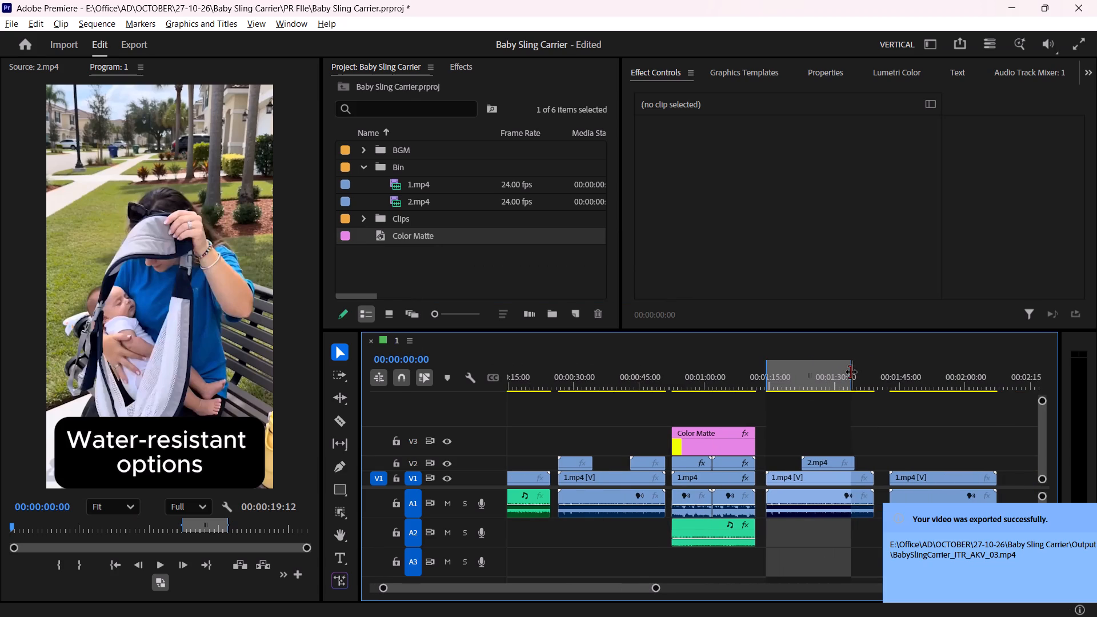
left_click_drag(851, 372, 873, 370)
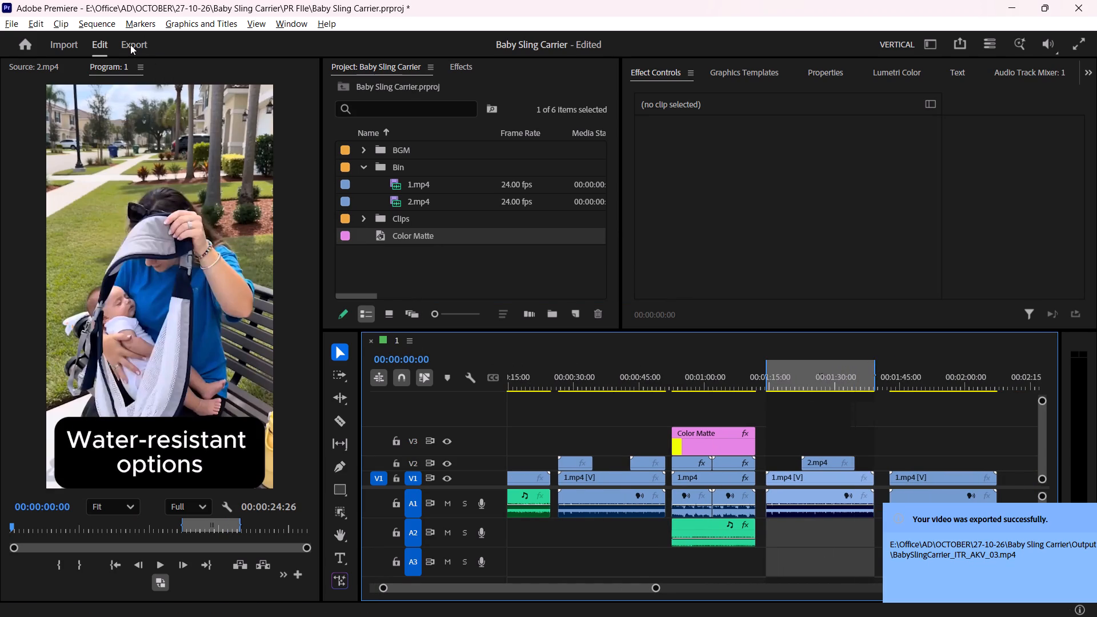
Export the marked range as BabySlingCarrier_ITR_AKV_04, reusing the copied base name.
left_click(130, 45)
left_click_drag(371, 106, 264, 107)
key("ctrl+v")
key("BackSpace")
key("4")
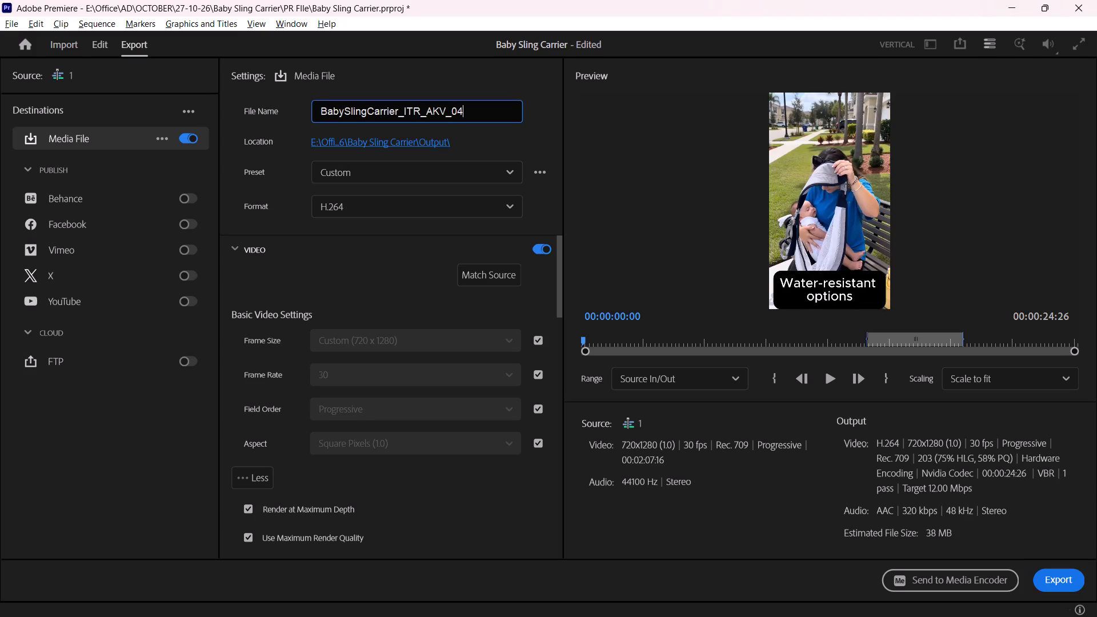
key("Return")
left_click(1056, 577)
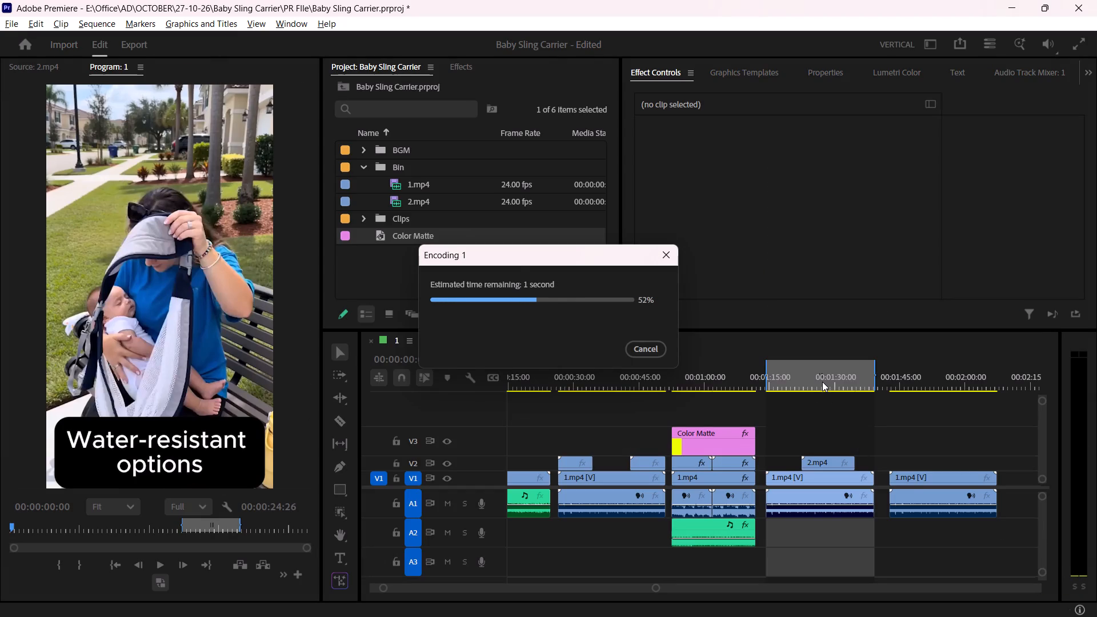
Shift the In/Out range onto the fifth and last ad version on the timeline.
left_click_drag(821, 377, 940, 363)
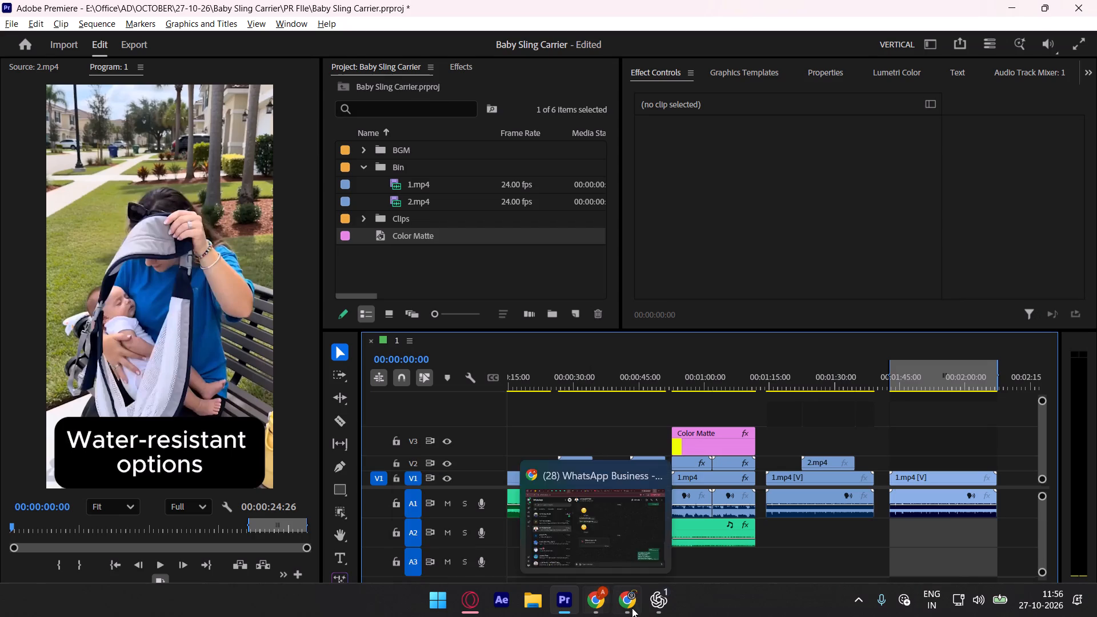
Switch to the VEED project in Chrome and start automatic English subtitles for the uploaded video.
left_click(632, 608)
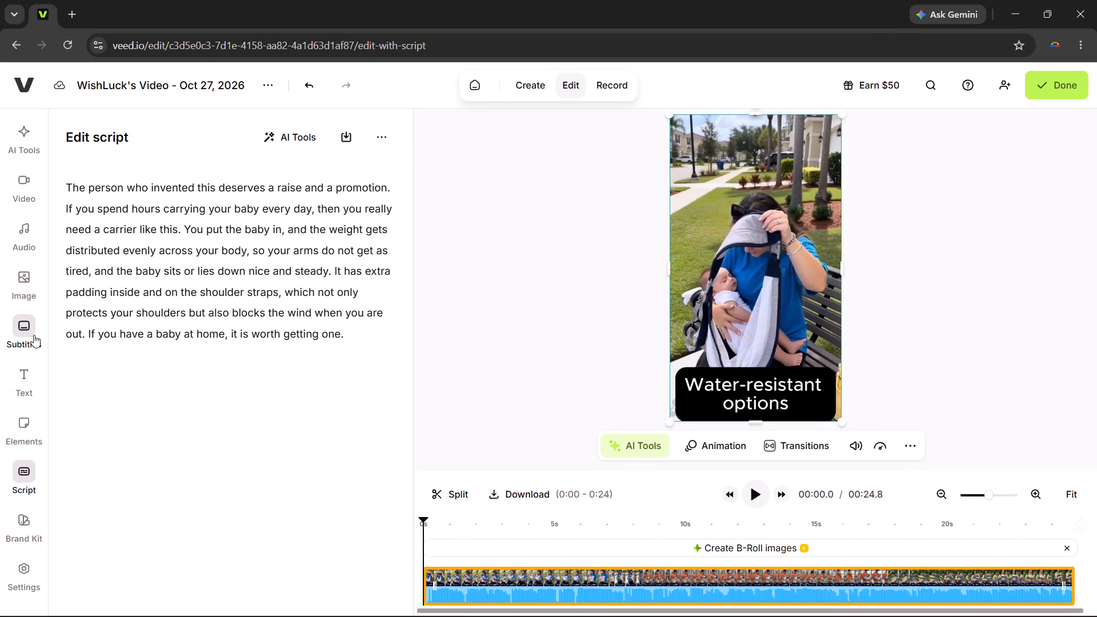
left_click(23, 340)
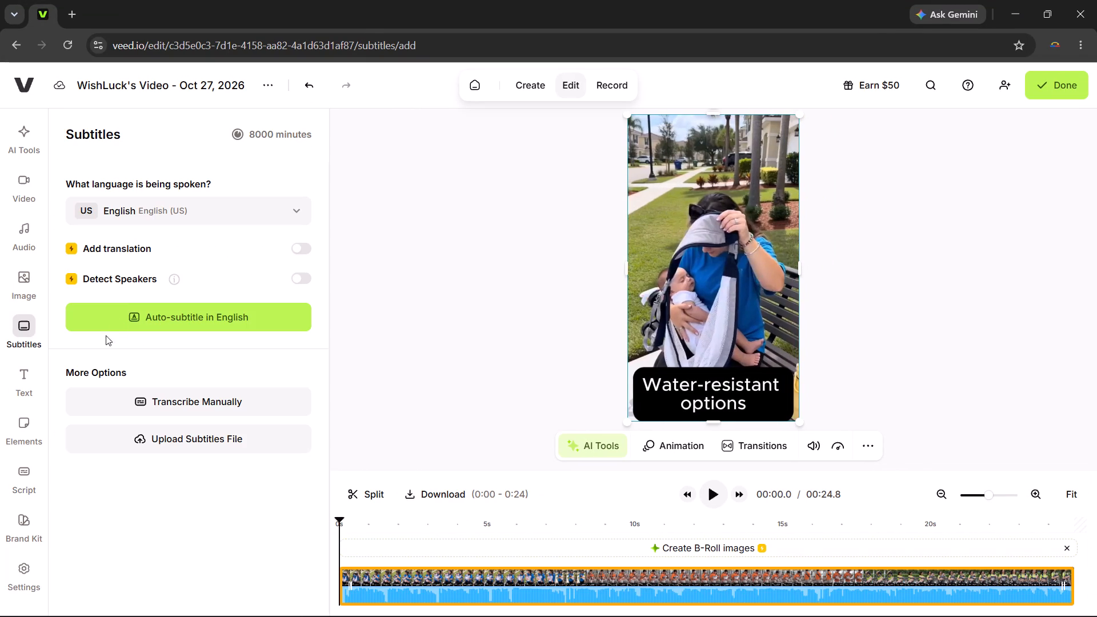
left_click(209, 315)
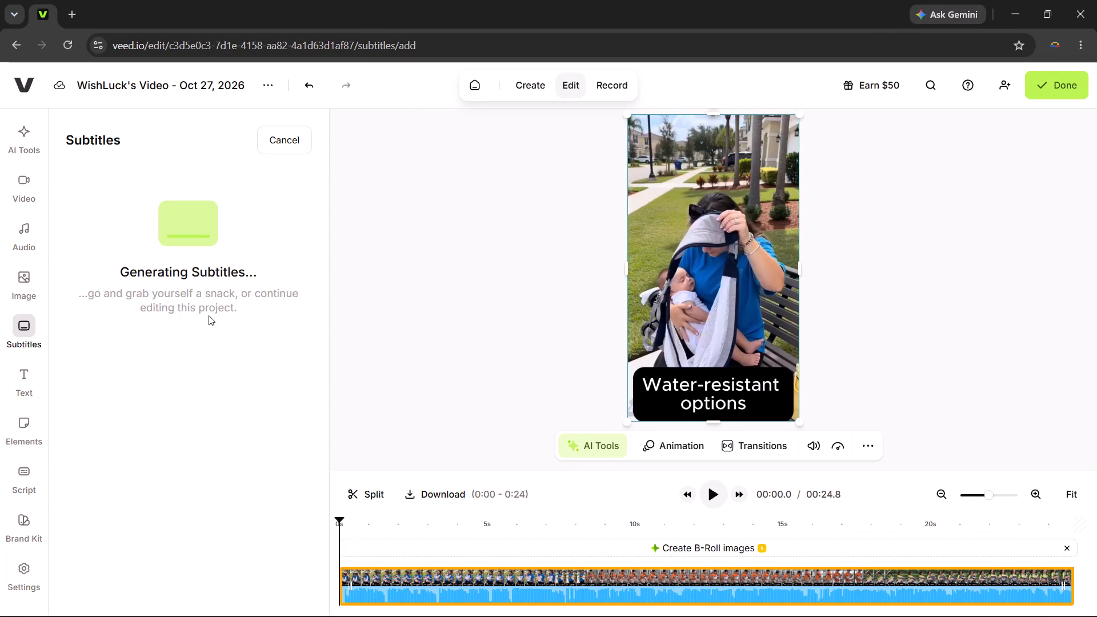
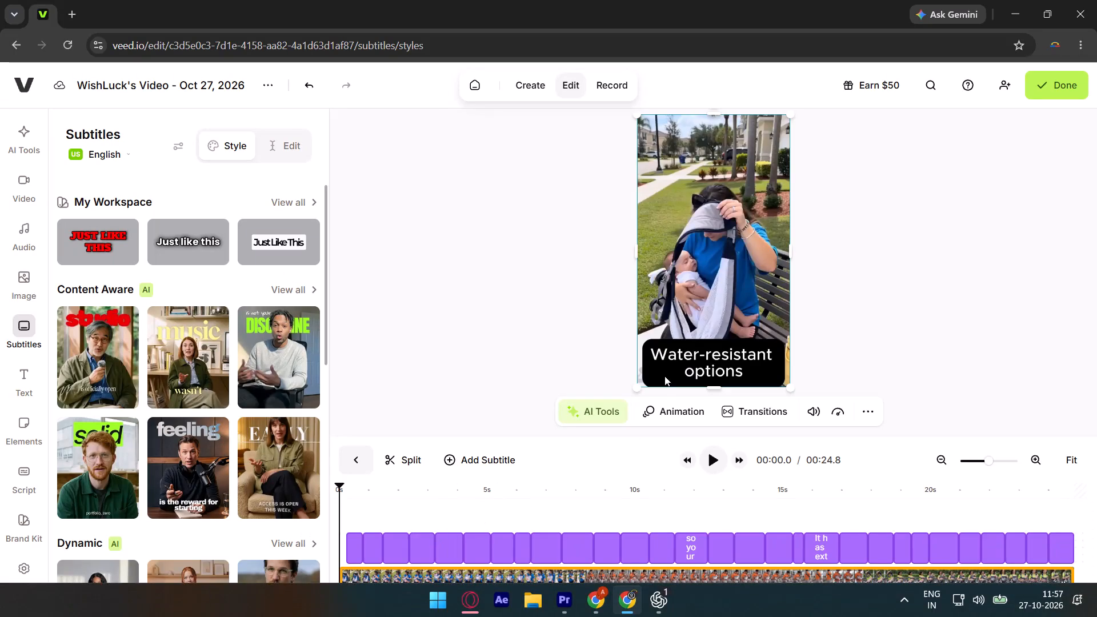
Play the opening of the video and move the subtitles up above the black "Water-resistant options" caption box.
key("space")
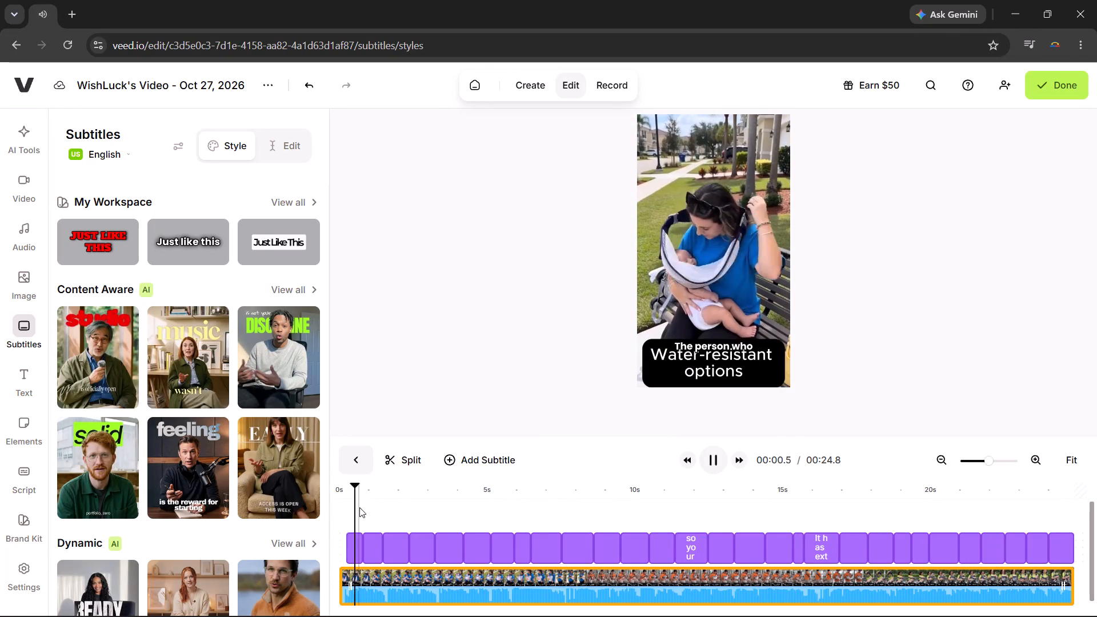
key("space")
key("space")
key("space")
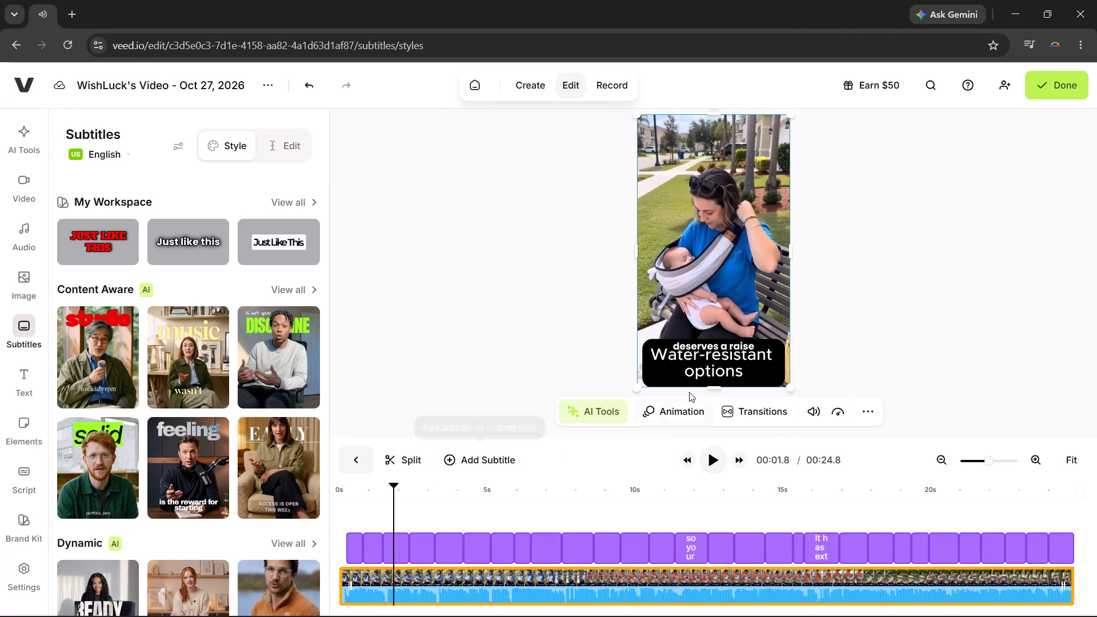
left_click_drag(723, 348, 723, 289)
Apply the Social subtitle style with bold italic capitals (Komika Axis) and a blue highlighted word.
scroll(167, 277, "down", 5)
scroll(161, 522, "down", 1)
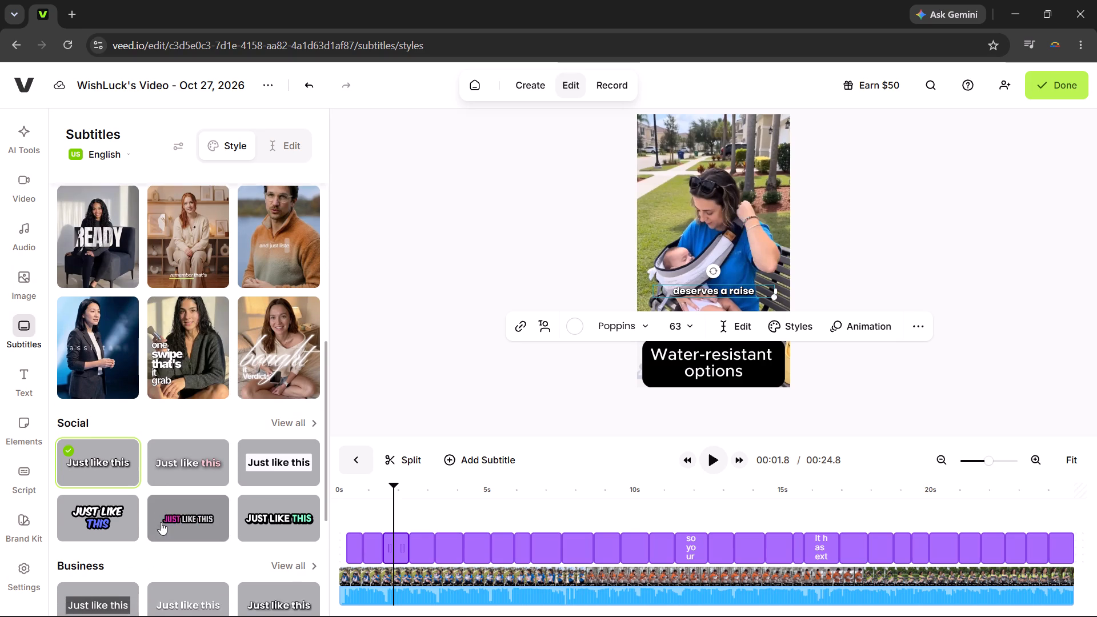
scroll(262, 464, "down", 1)
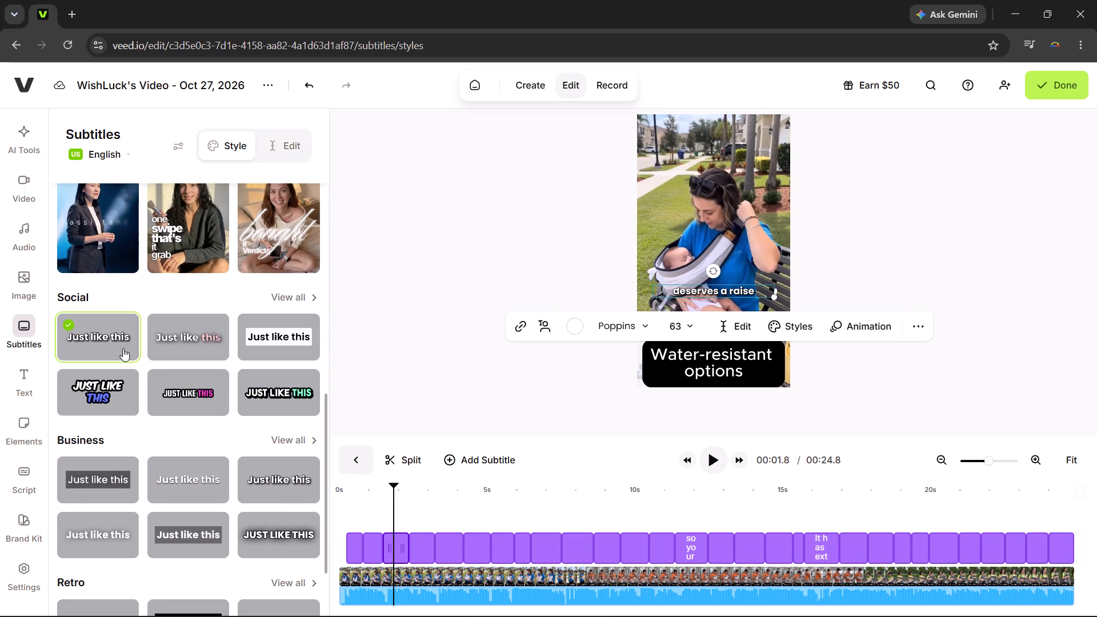
left_click(97, 388)
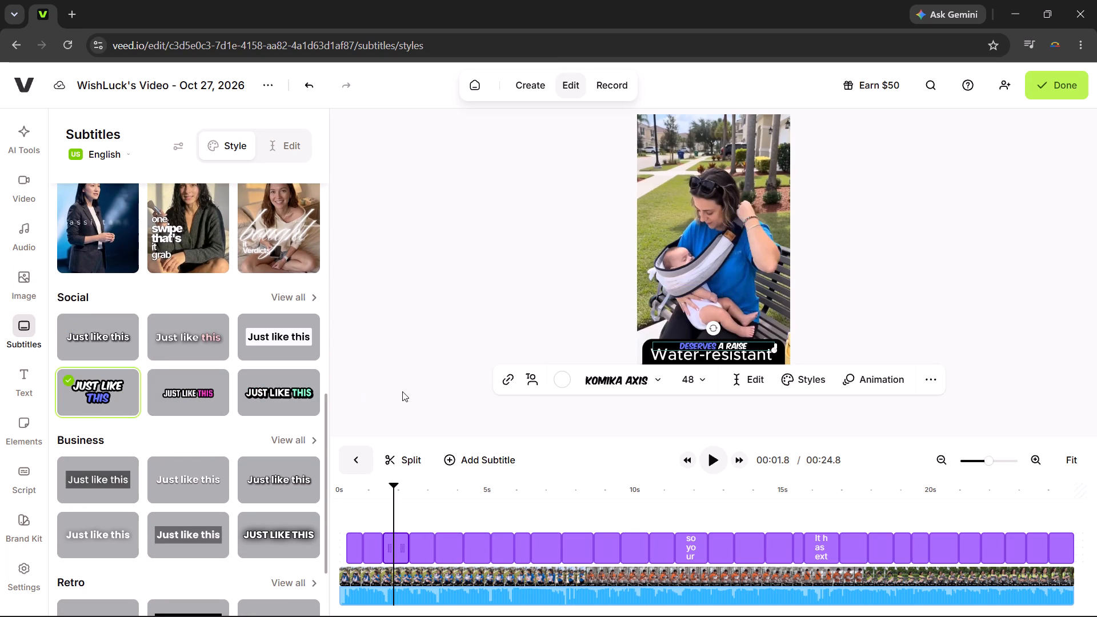
Move the restyled subtitles up clear of the black caption box and play the video to check their placement.
key("space")
key("space")
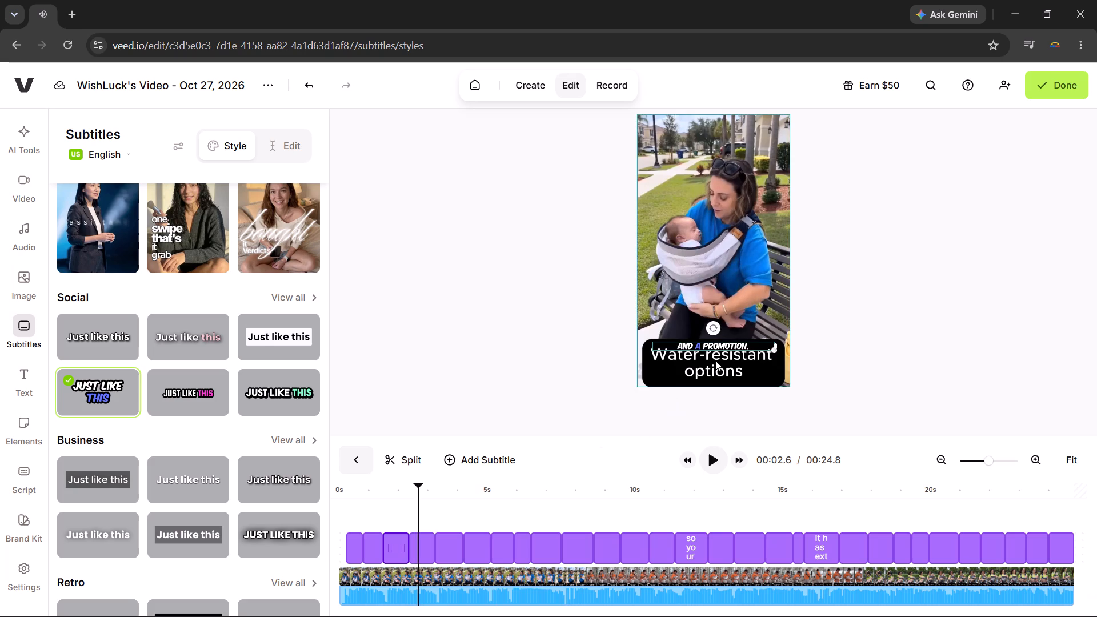
left_click_drag(715, 348, 714, 295)
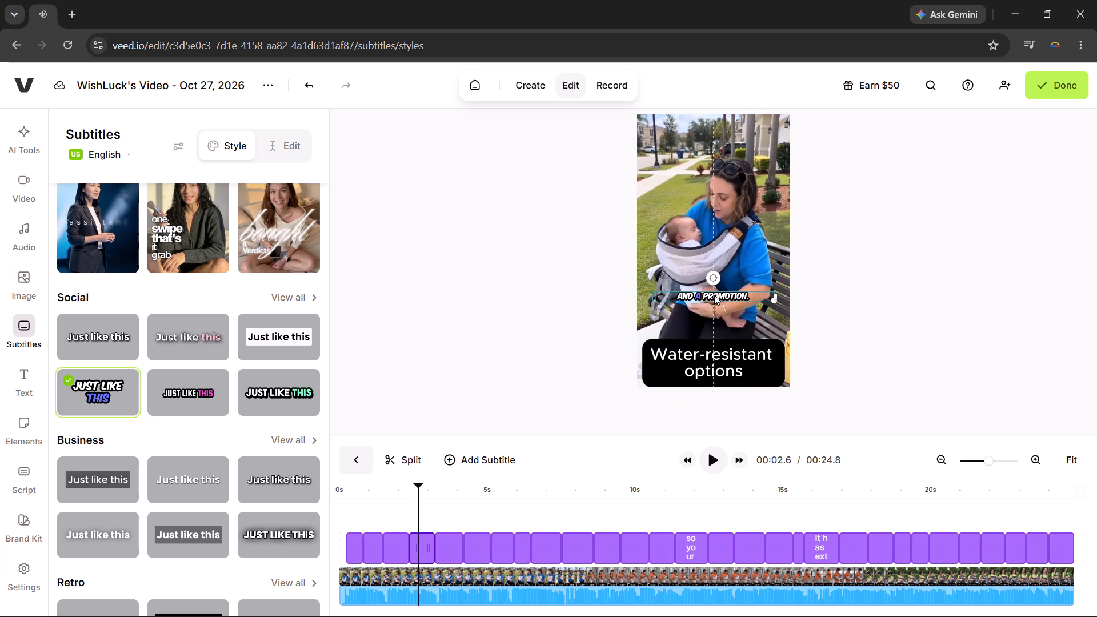
left_click_drag(714, 295, 714, 282)
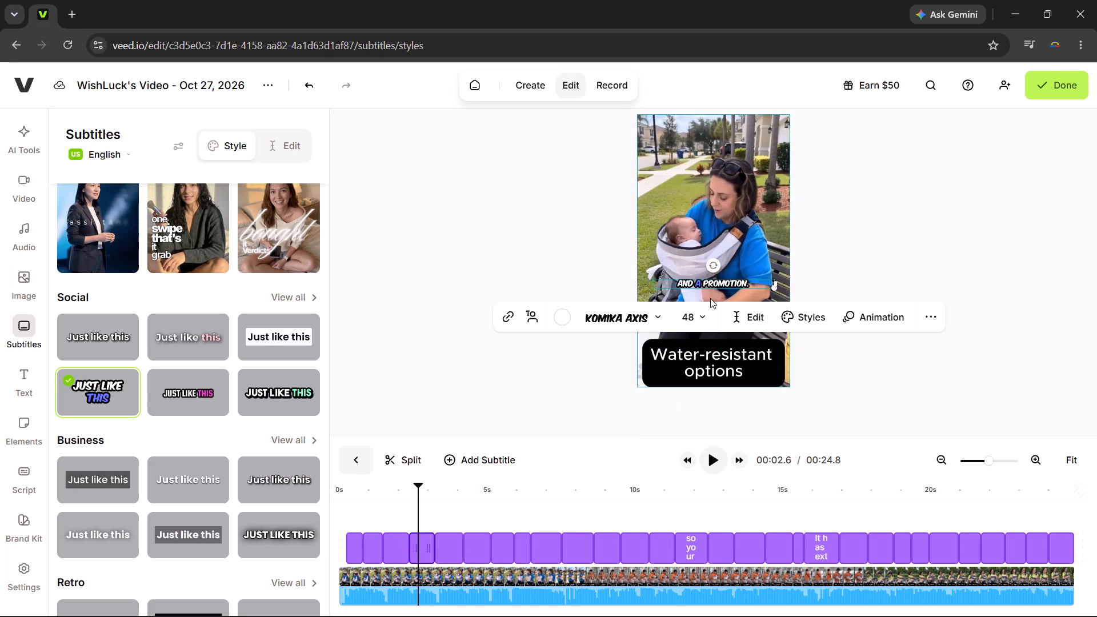
left_click(694, 320)
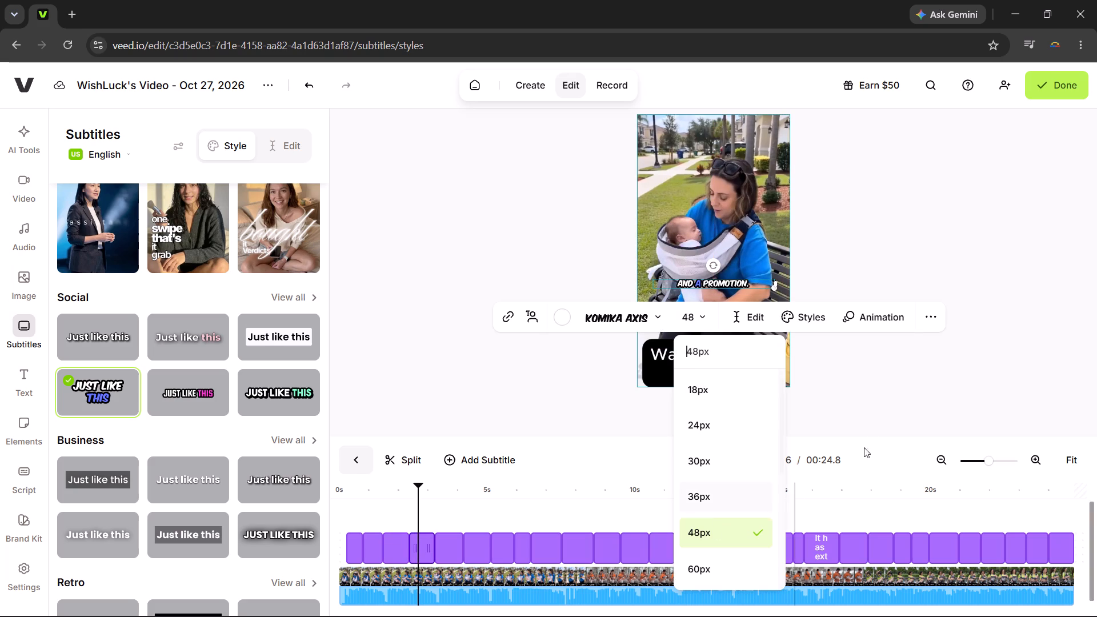
left_click(876, 412)
key("space")
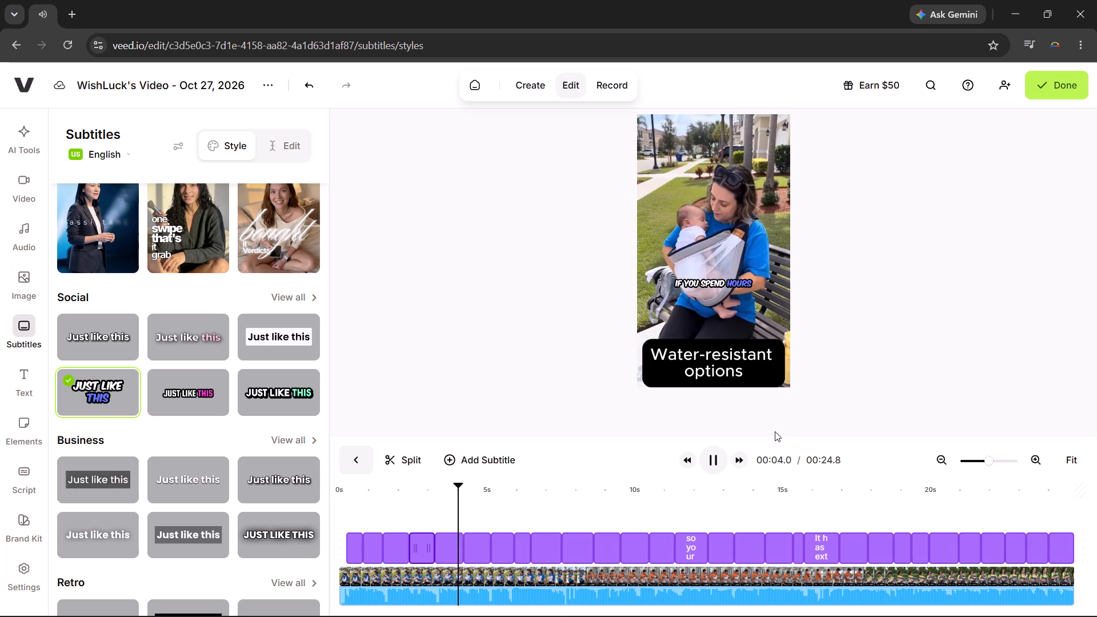
Finish the VEED project and download the subtitled video as MP4.
left_click(1052, 87)
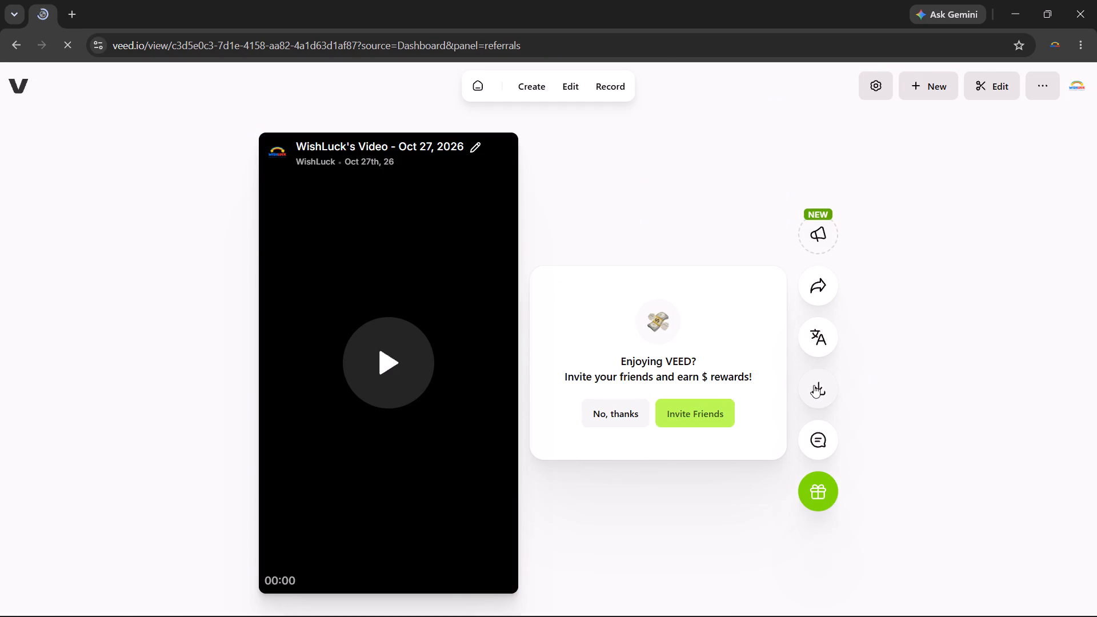
left_click(814, 385)
left_click(588, 386)
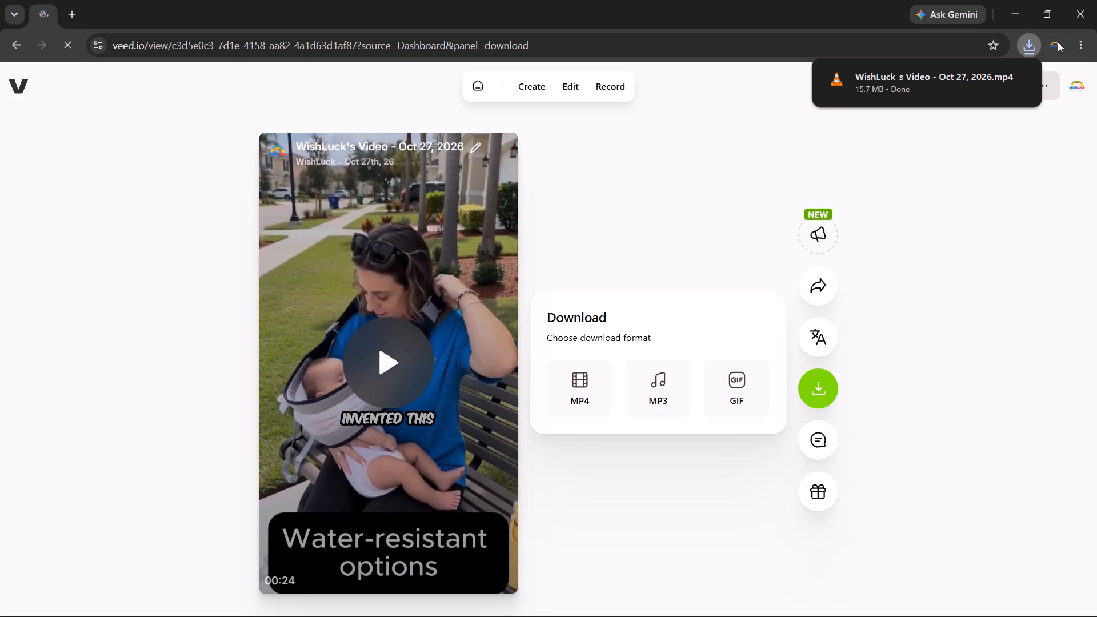
Turn on asking where to save each file before downloading in Chrome's download settings.
left_click(1079, 42)
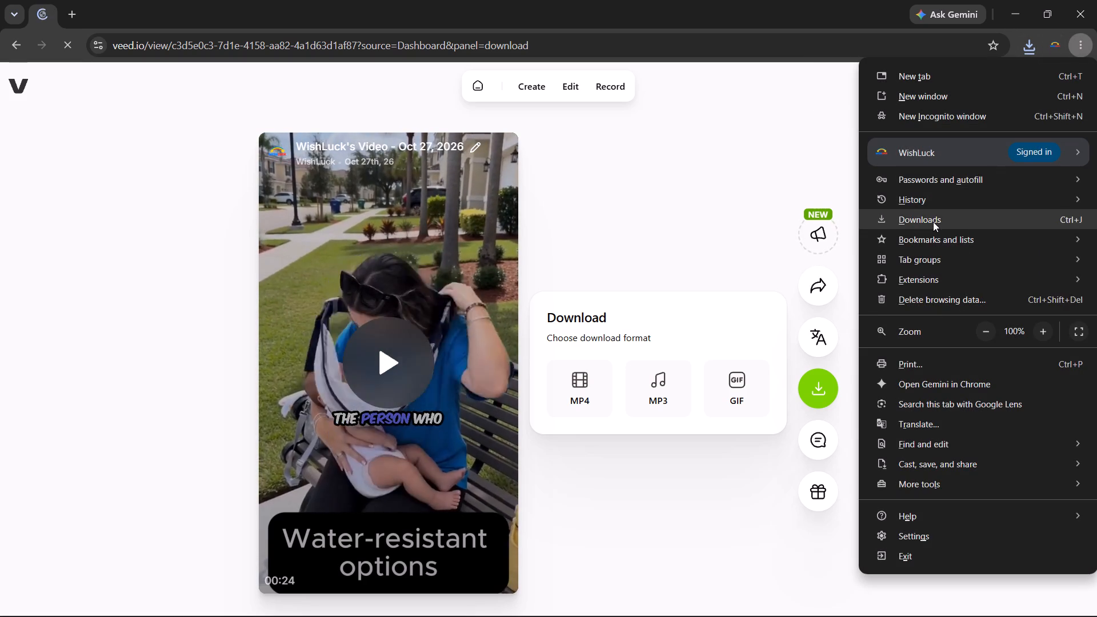
left_click(933, 222)
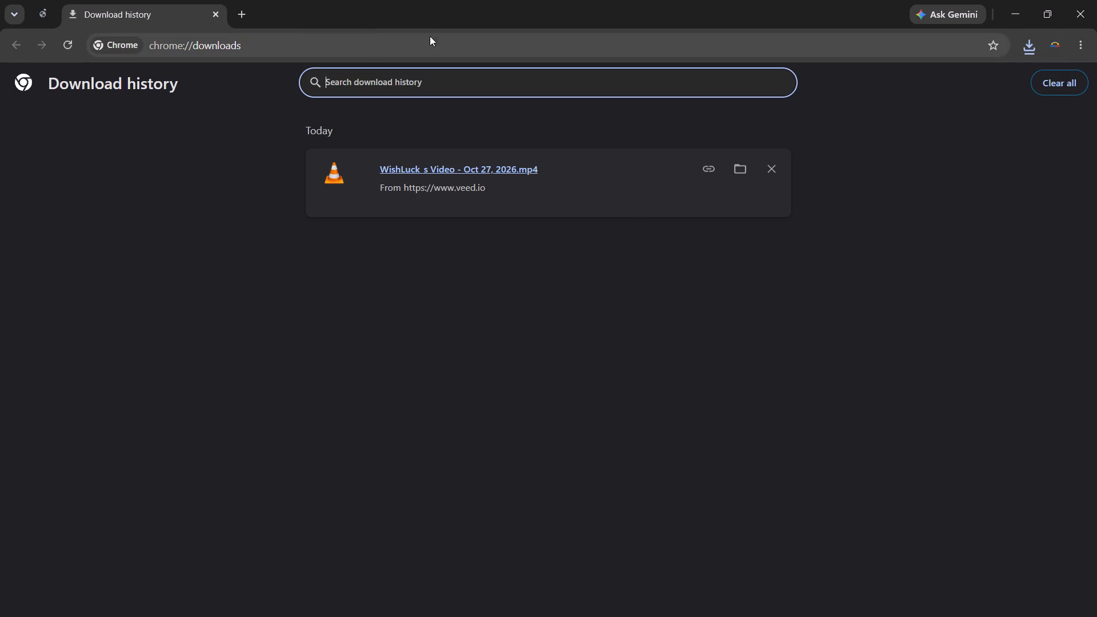
left_click(239, 14)
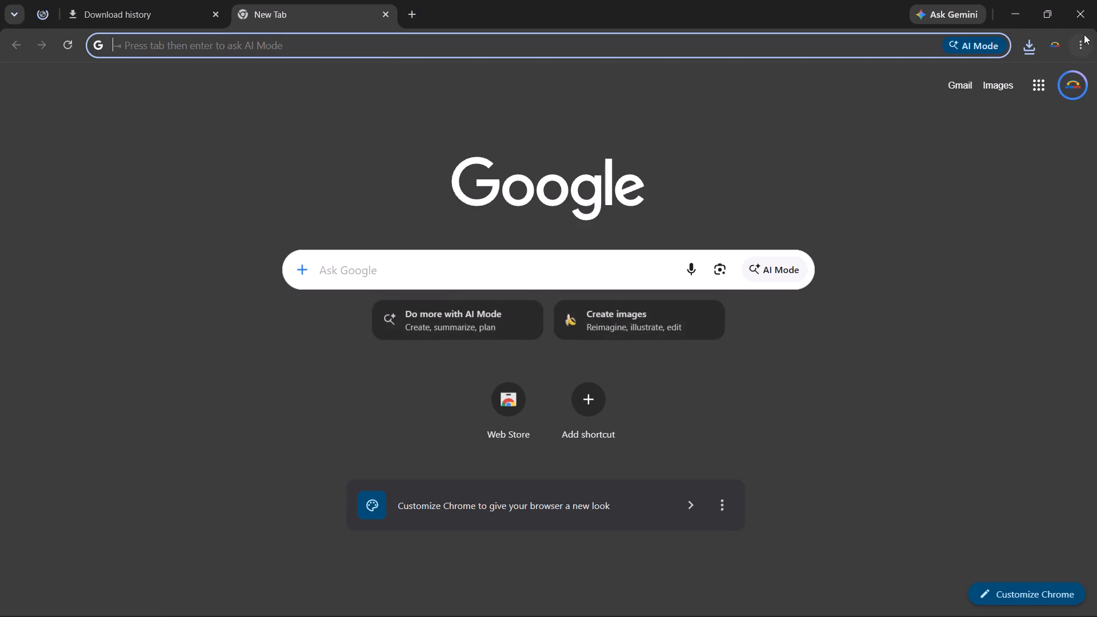
left_click(1084, 34)
left_click(937, 543)
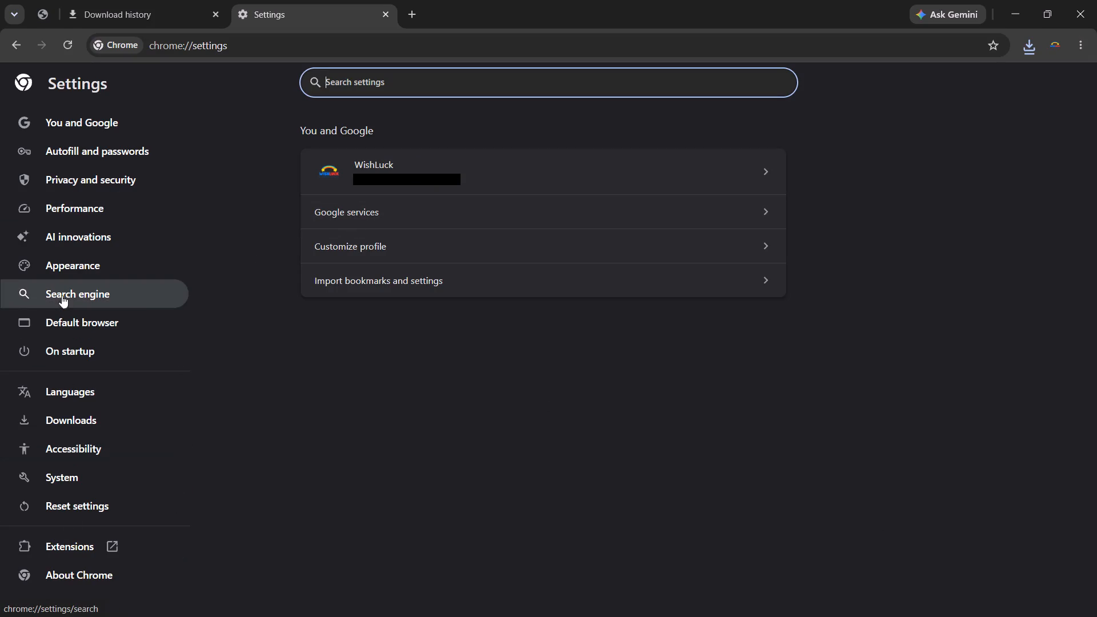
left_click(89, 428)
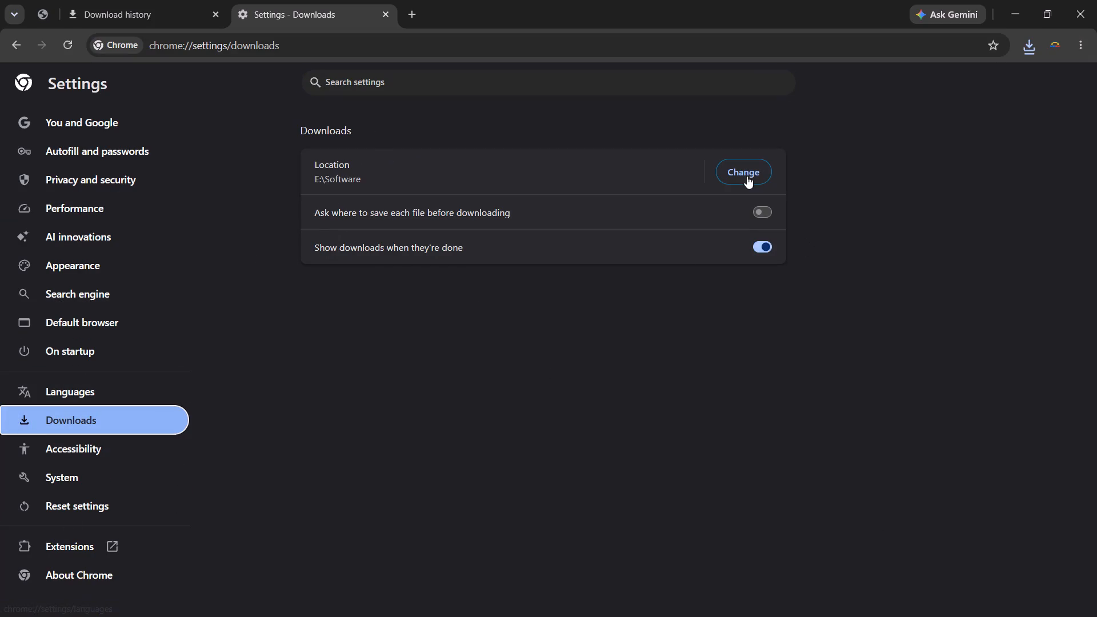
left_click(763, 213)
left_click(177, 0)
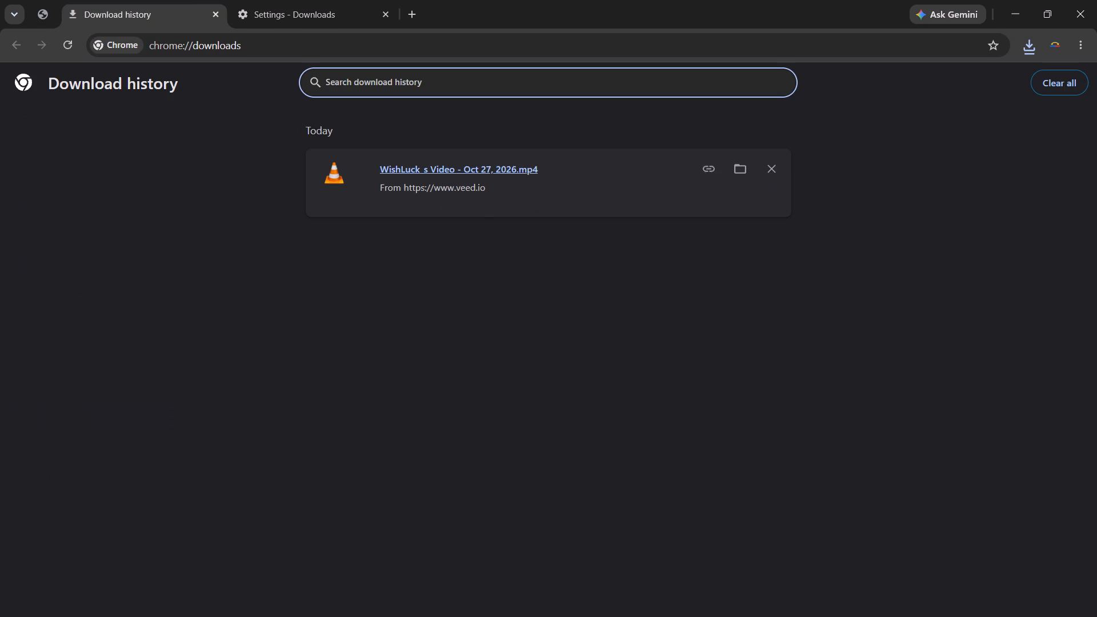
Download the MP4 again into Office > AD > OCTOBER > 27-10-26 > Baby Sling Carrier > Output as BabySlingCarrier_ITR_AKV_05.
left_click(38, 11)
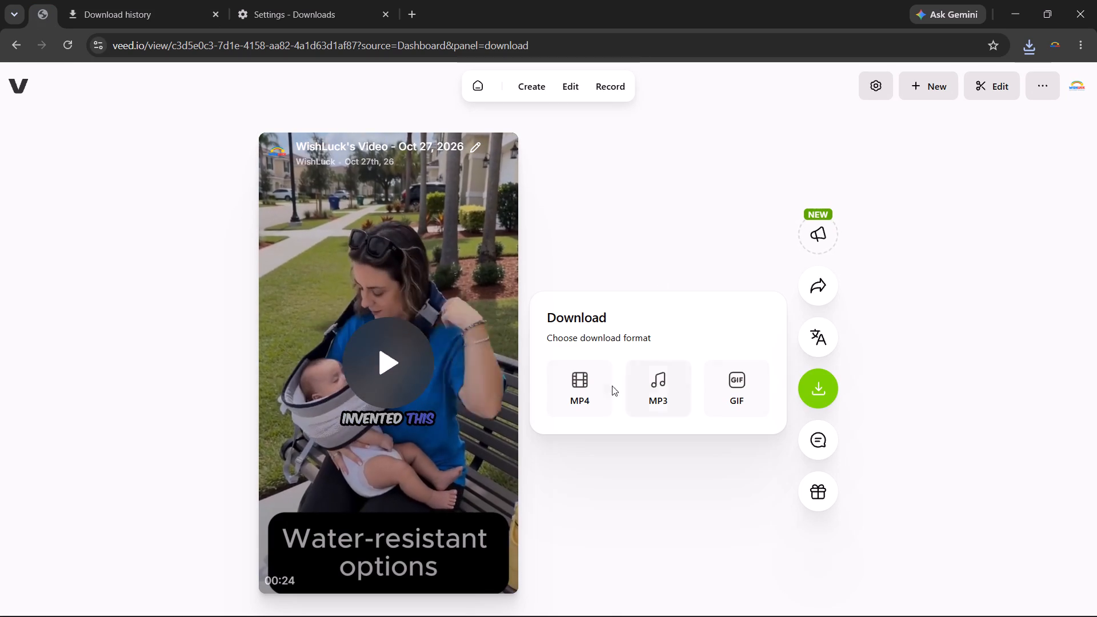
left_click(574, 388)
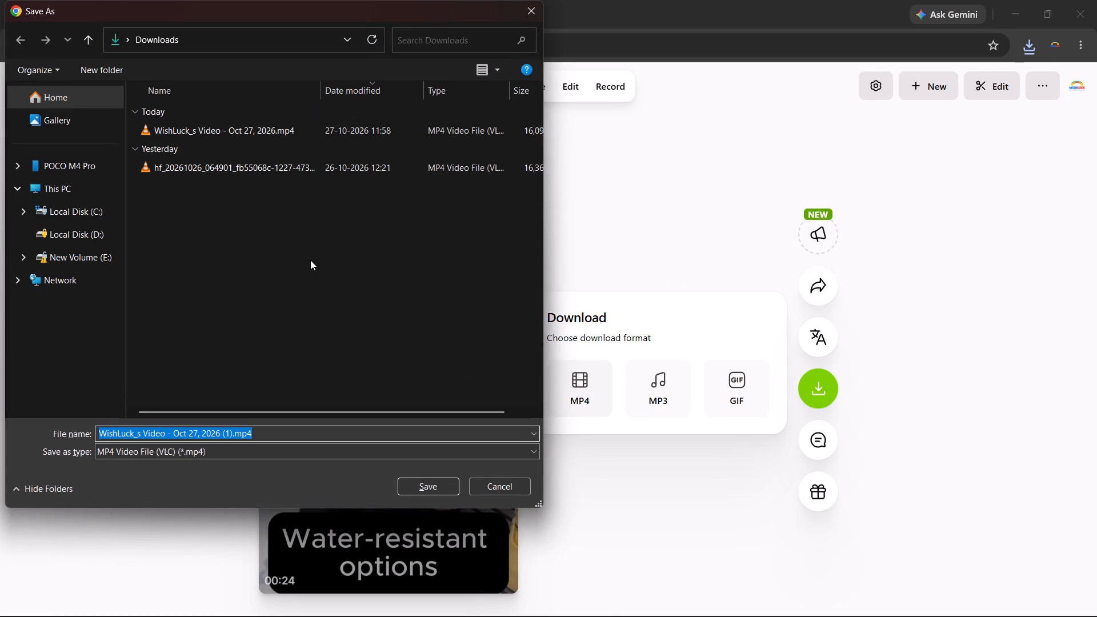
left_click(53, 254)
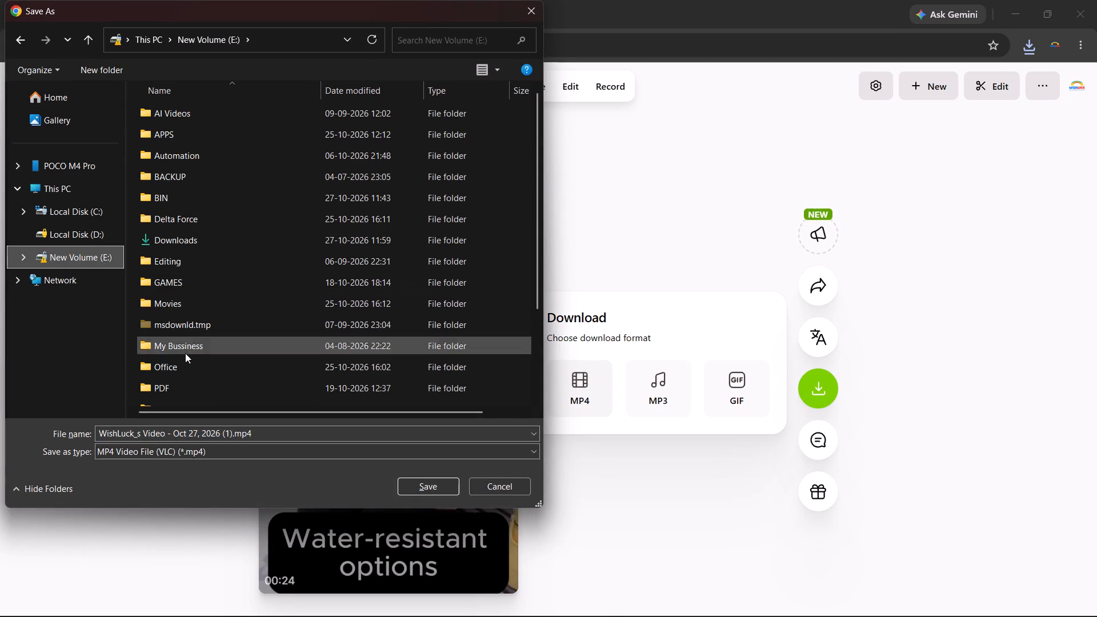
double_click(184, 368)
double_click(202, 138)
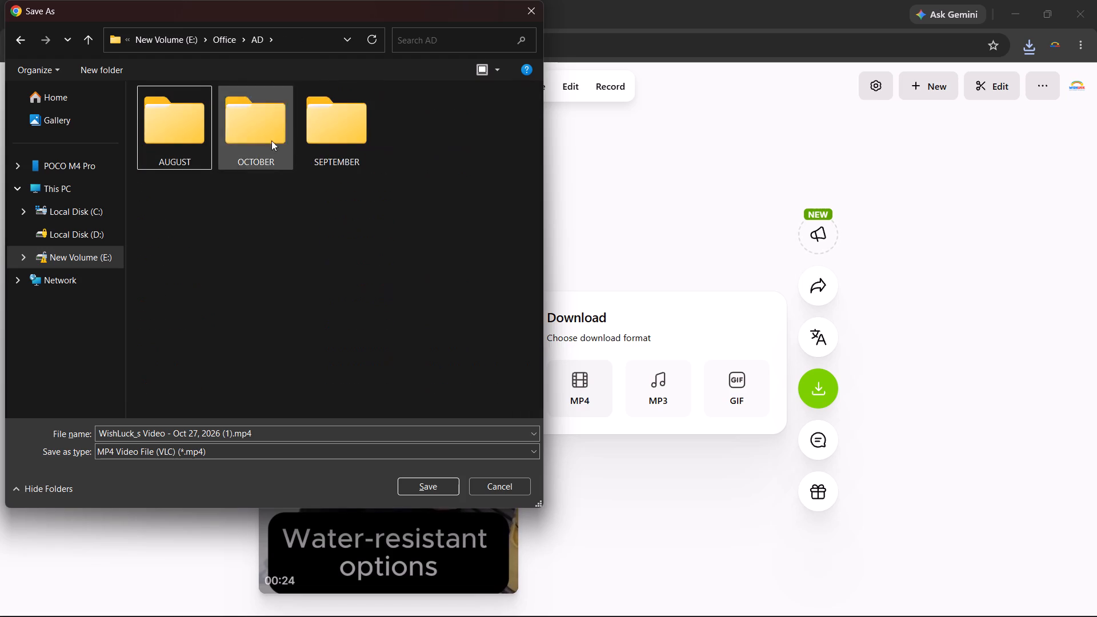
double_click(255, 137)
double_click(198, 193)
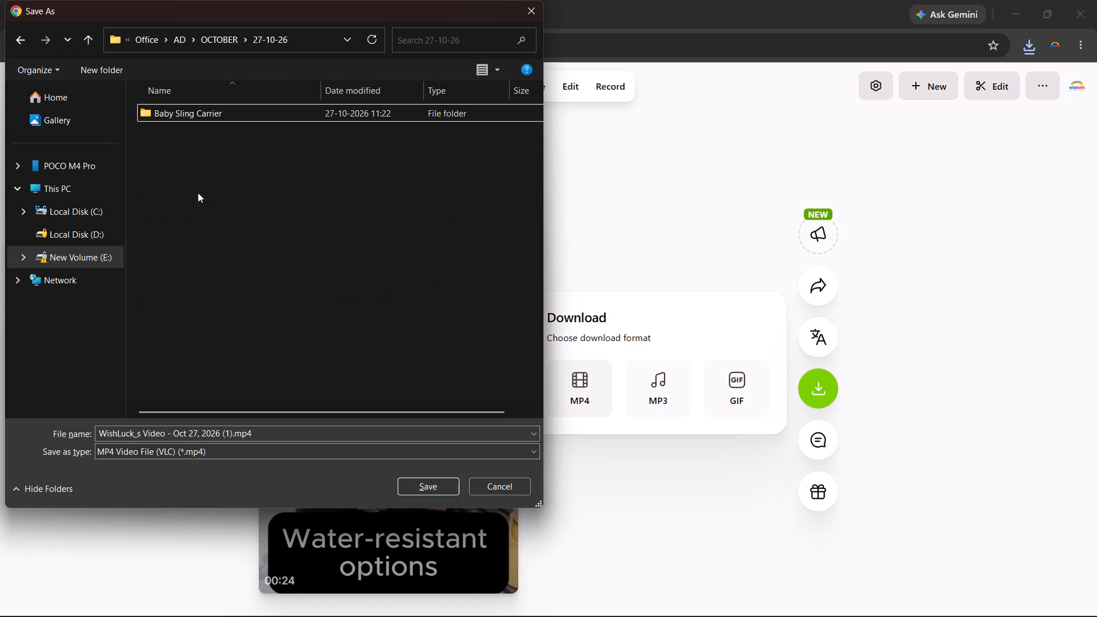
double_click(222, 114)
double_click(210, 158)
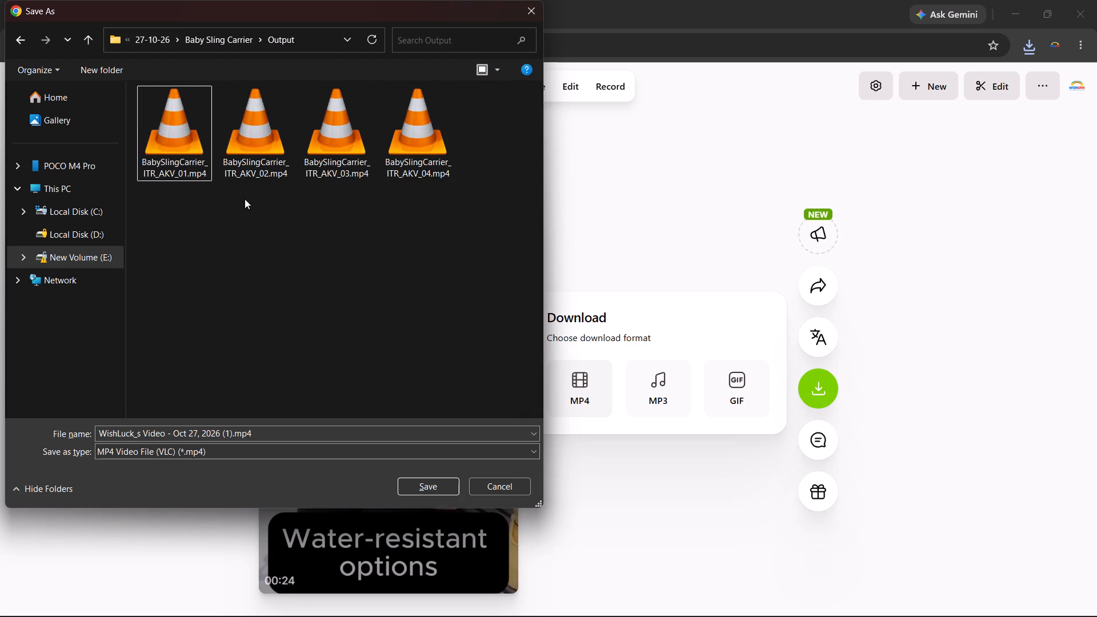
left_click(273, 433)
key("ctrl+v")
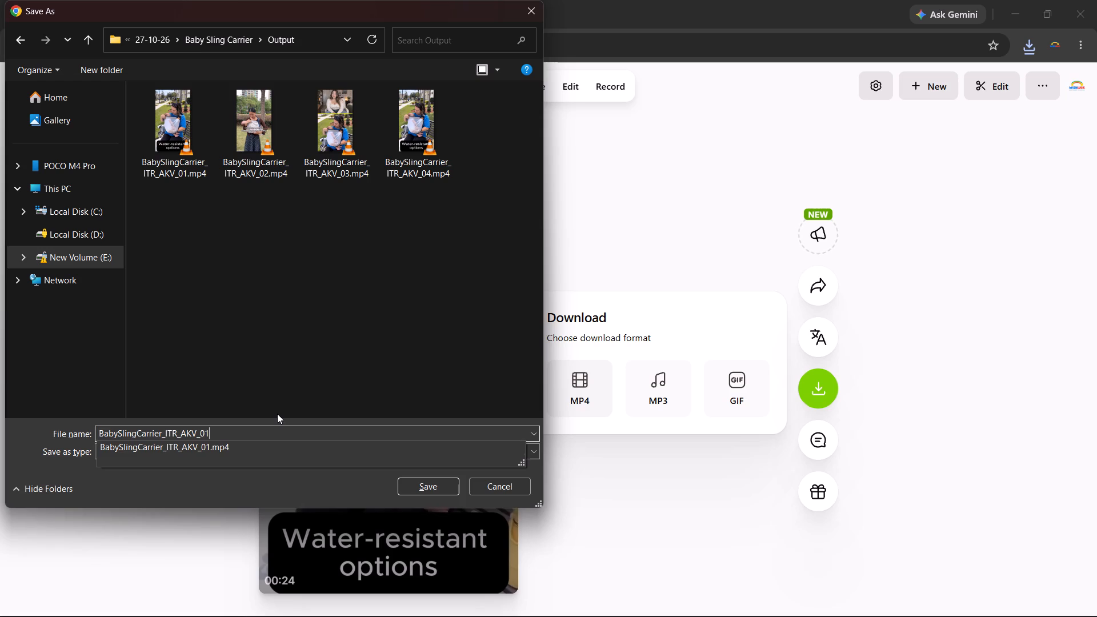
key("BackSpace")
key("5")
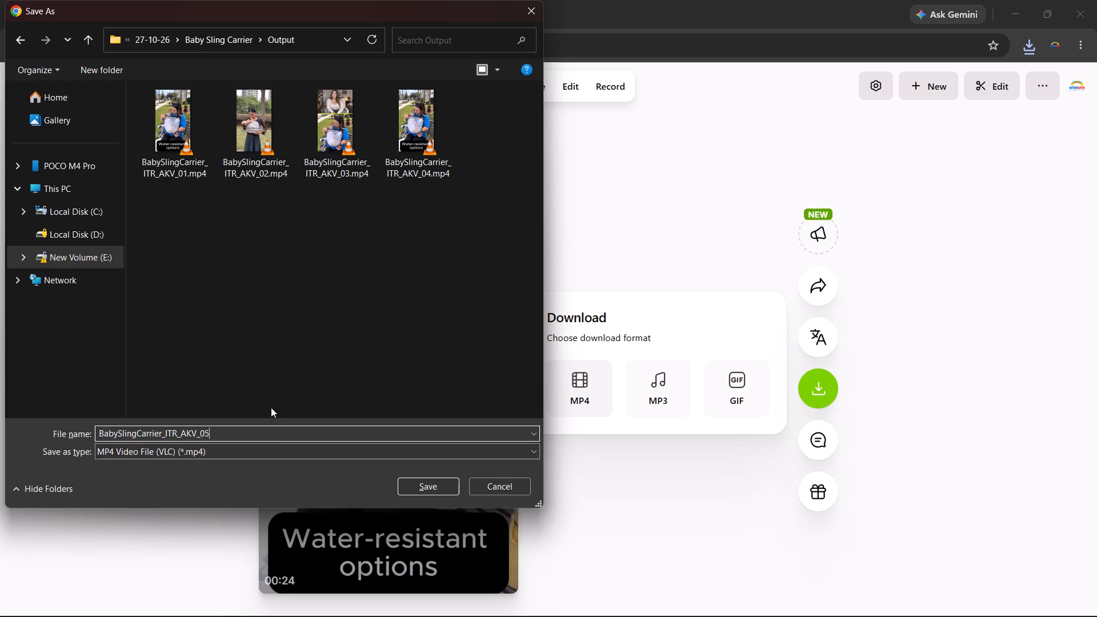
key("Return")
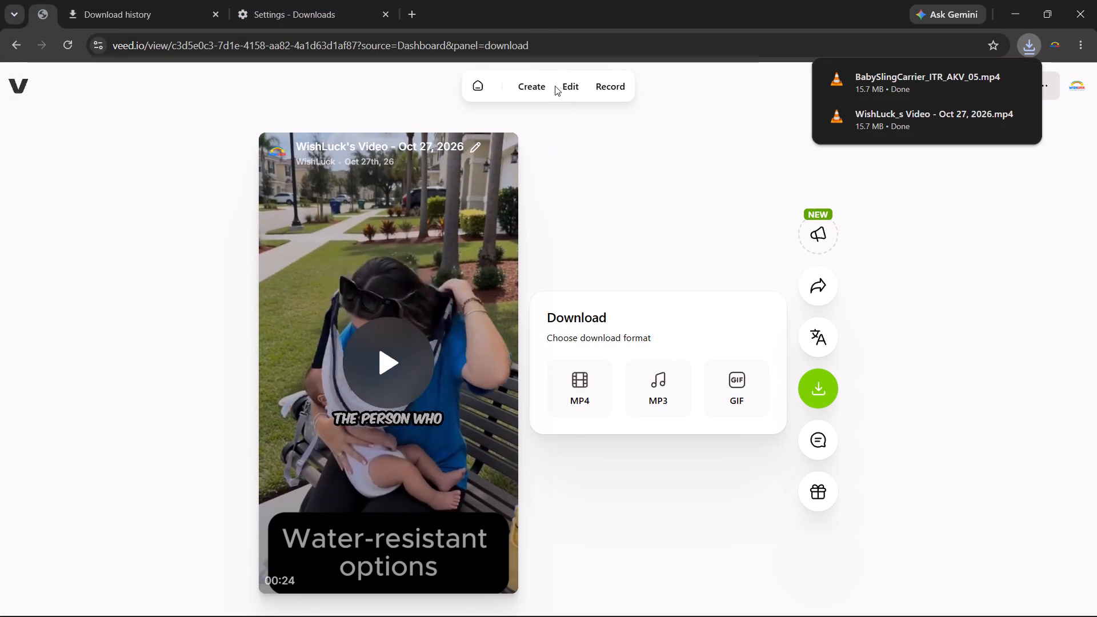
Reopen the VEED project for editing and delete the existing video clip from the timeline.
left_click(566, 83)
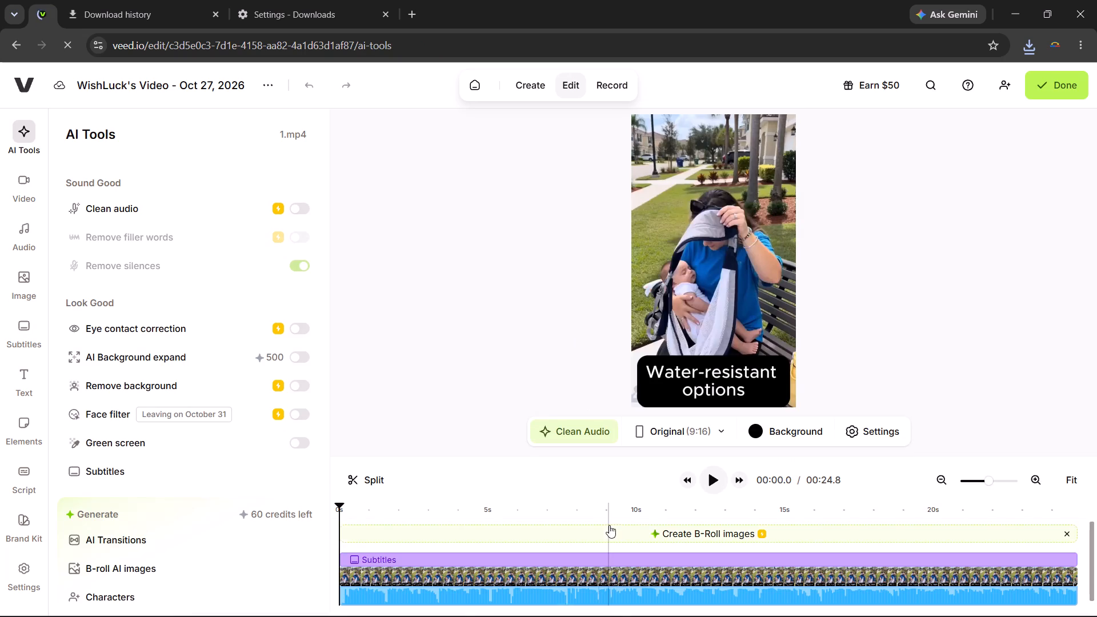
left_click(620, 594)
key("BackSpace")
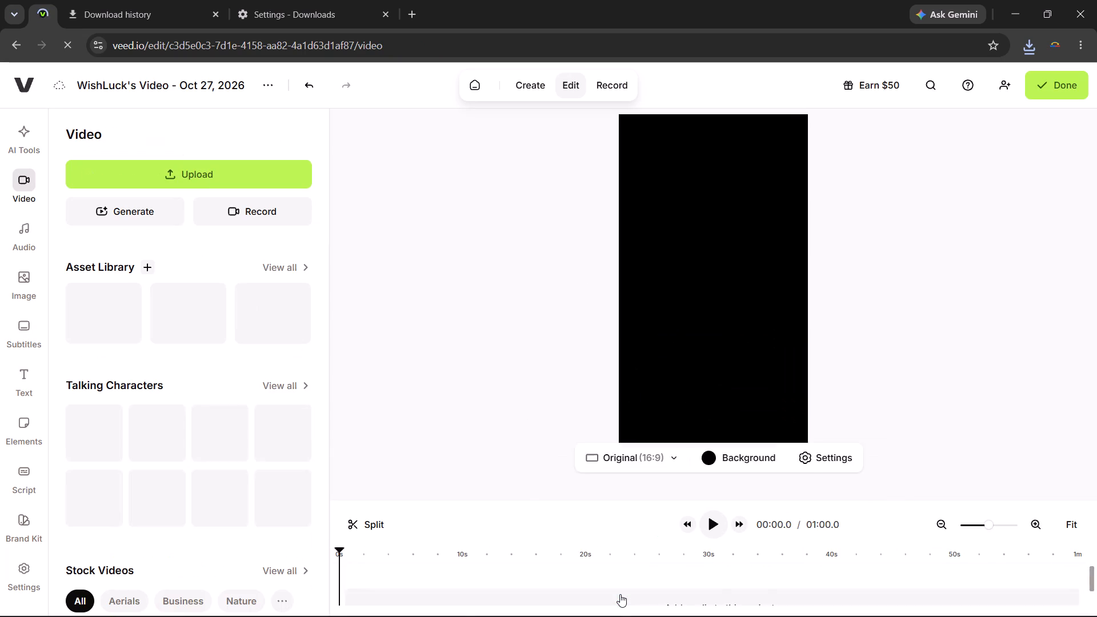
Upload BabySlingCarrier_ITR_AKV_04.mp4 from the Baby Sling Carrier Output folder into the project.
left_click(229, 172)
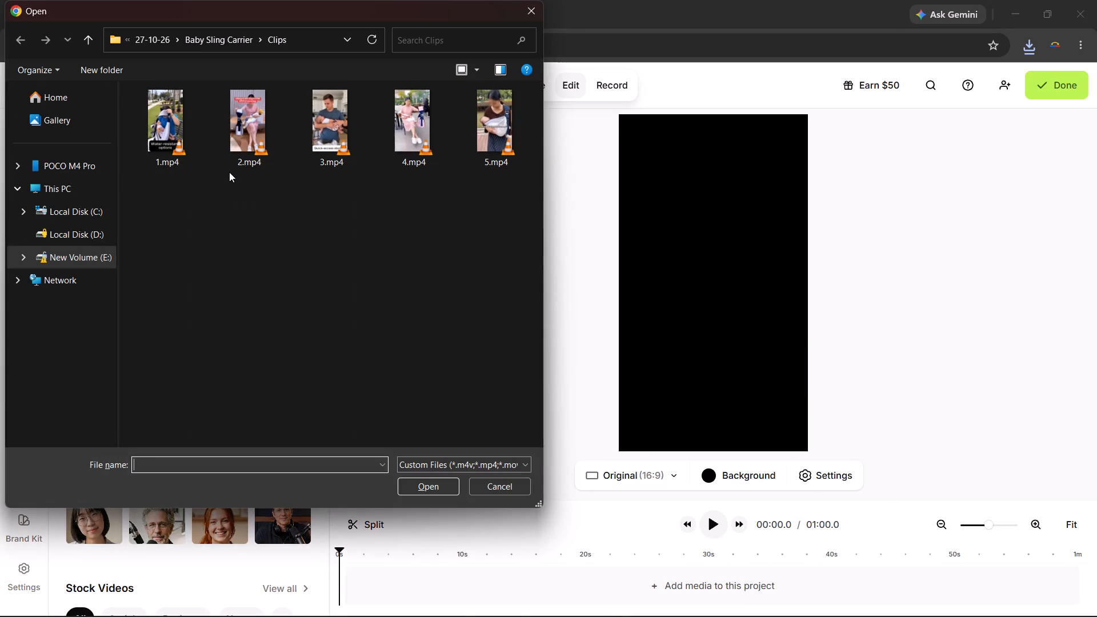
left_click(225, 43)
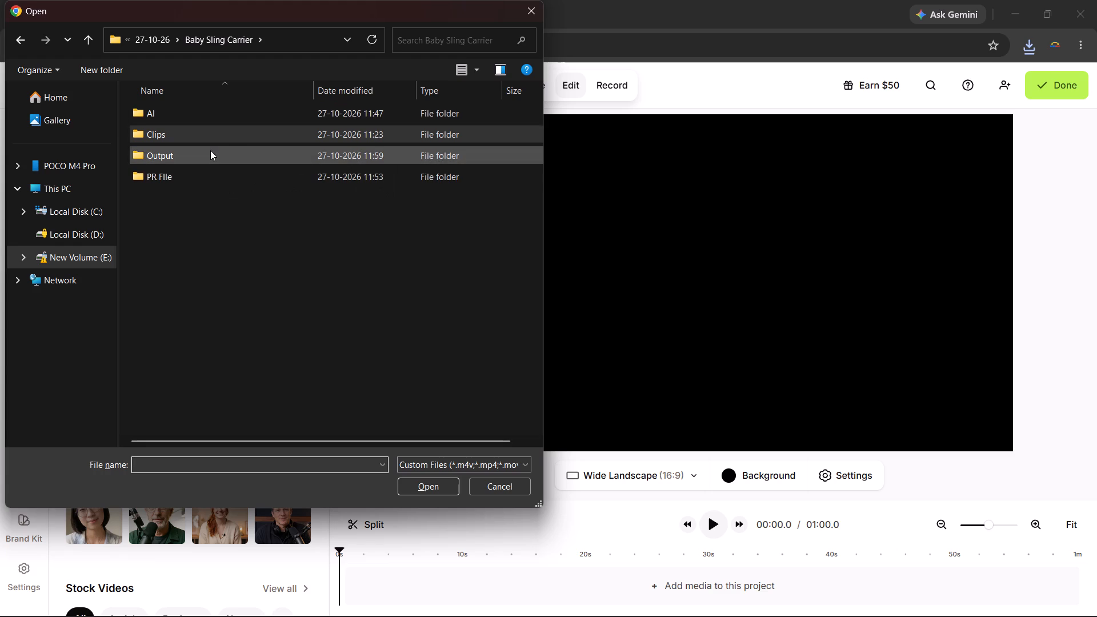
double_click(210, 150)
double_click(423, 137)
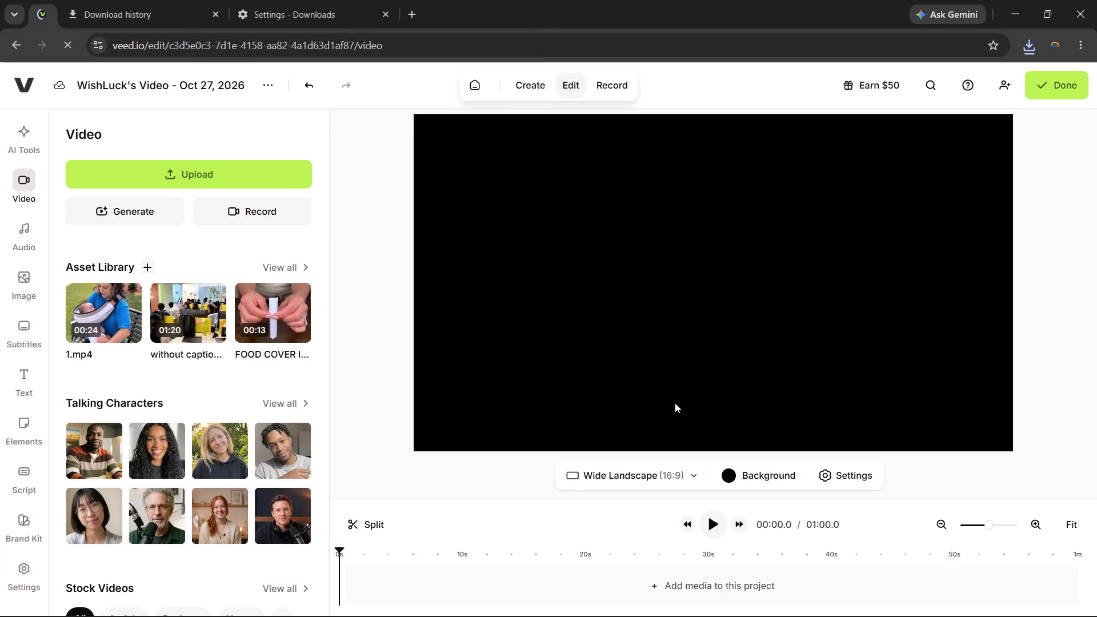
Start automatic English subtitles for the newly uploaded video.
left_click(23, 323)
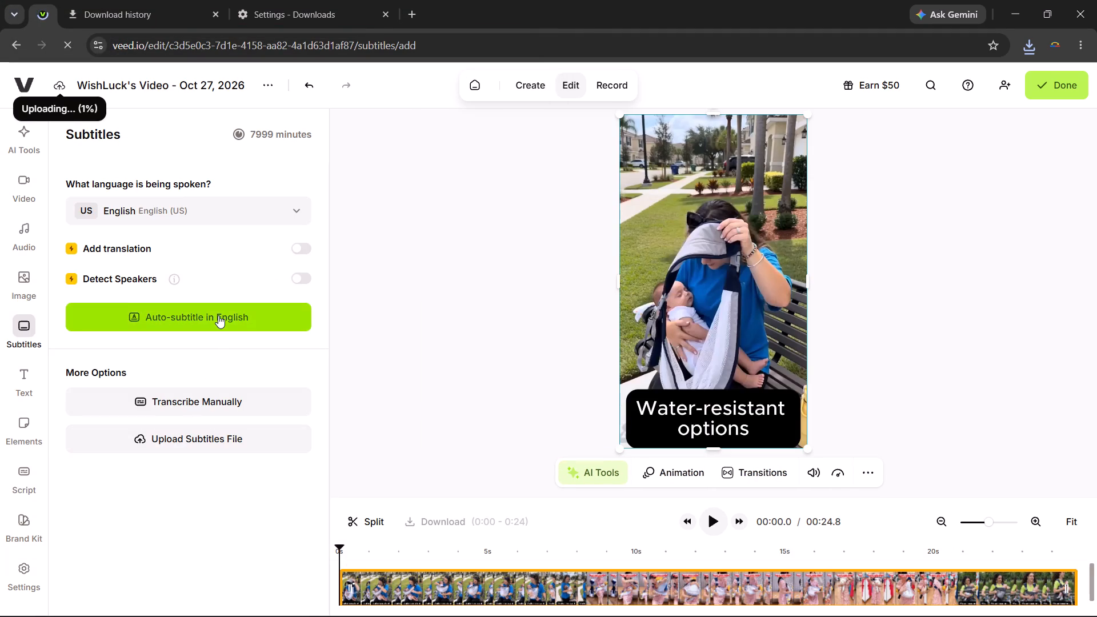
left_click(210, 330)
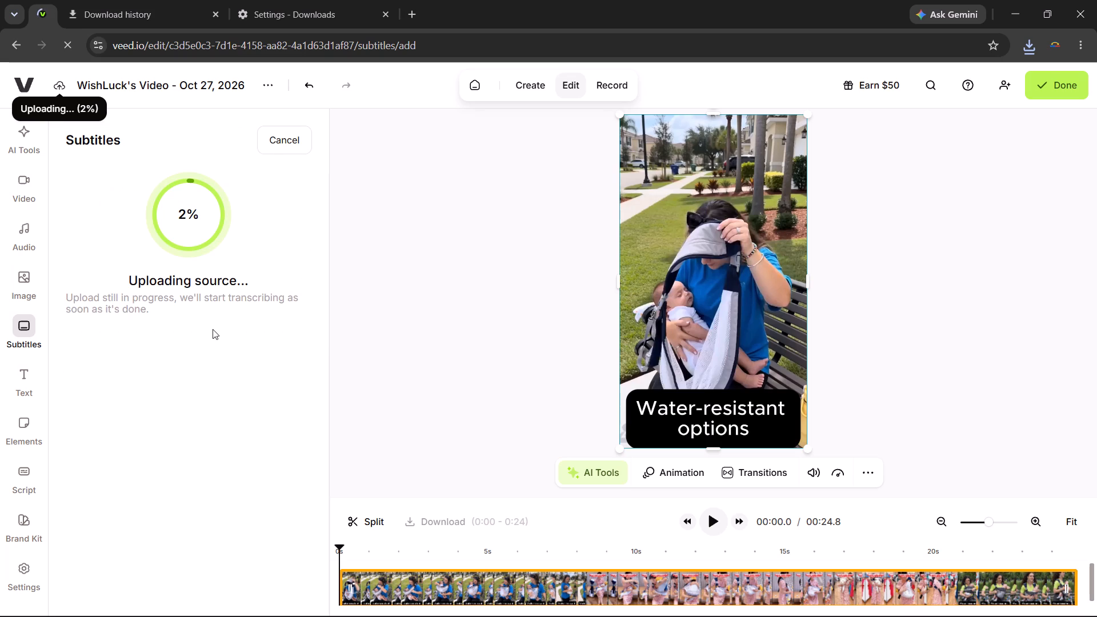
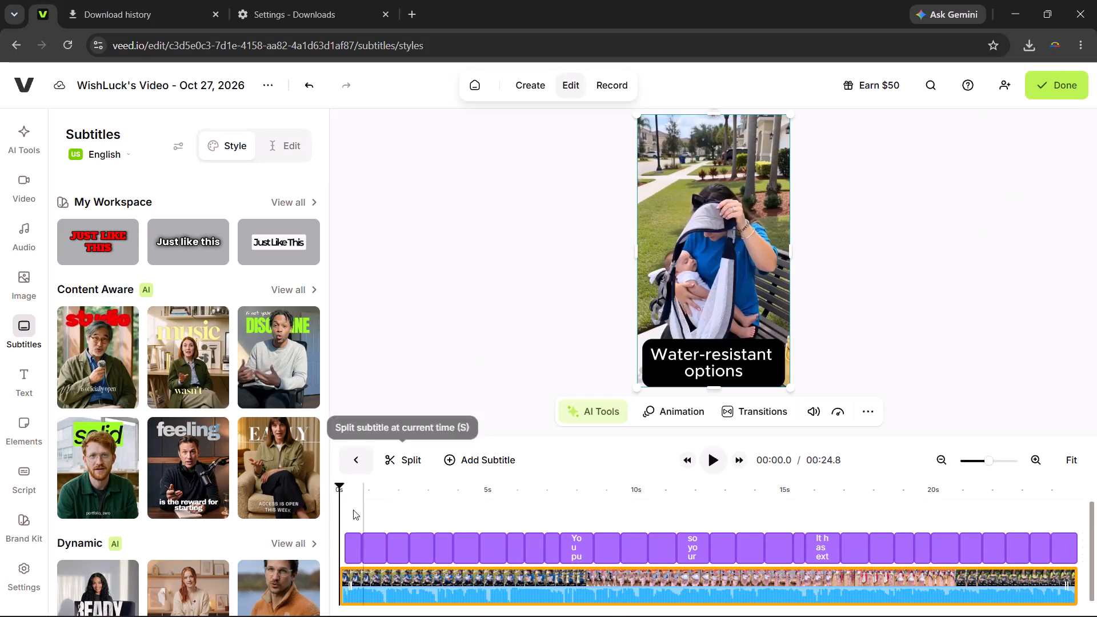
Set the font size of the Komika Axis subtitles to 48 px, using the "invented this" subtitle near the video's start.
left_click(377, 491)
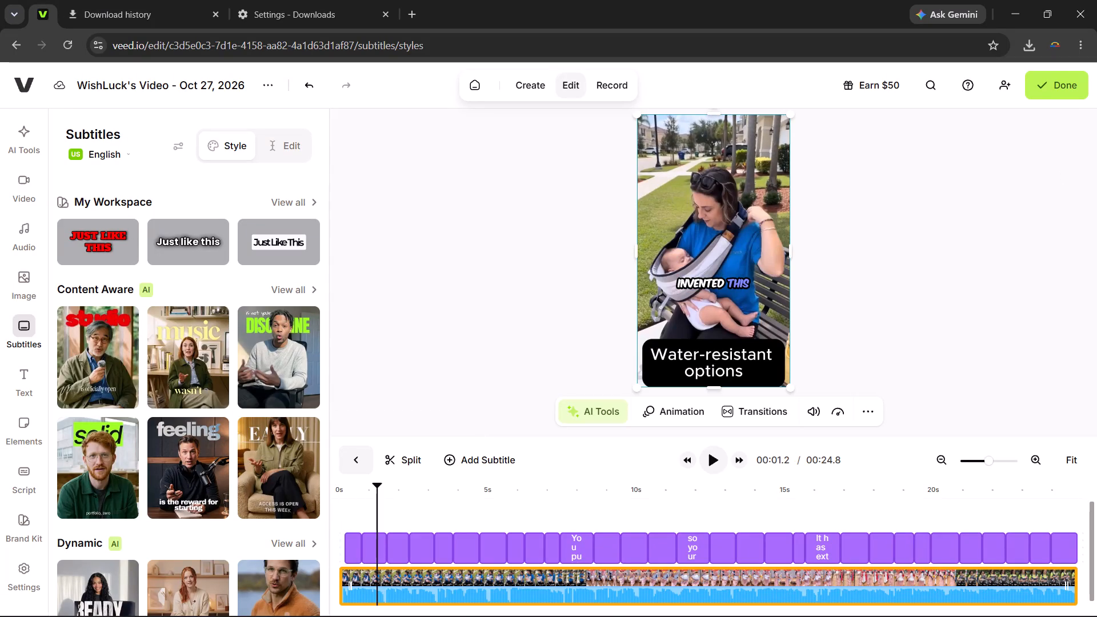
left_click(700, 278)
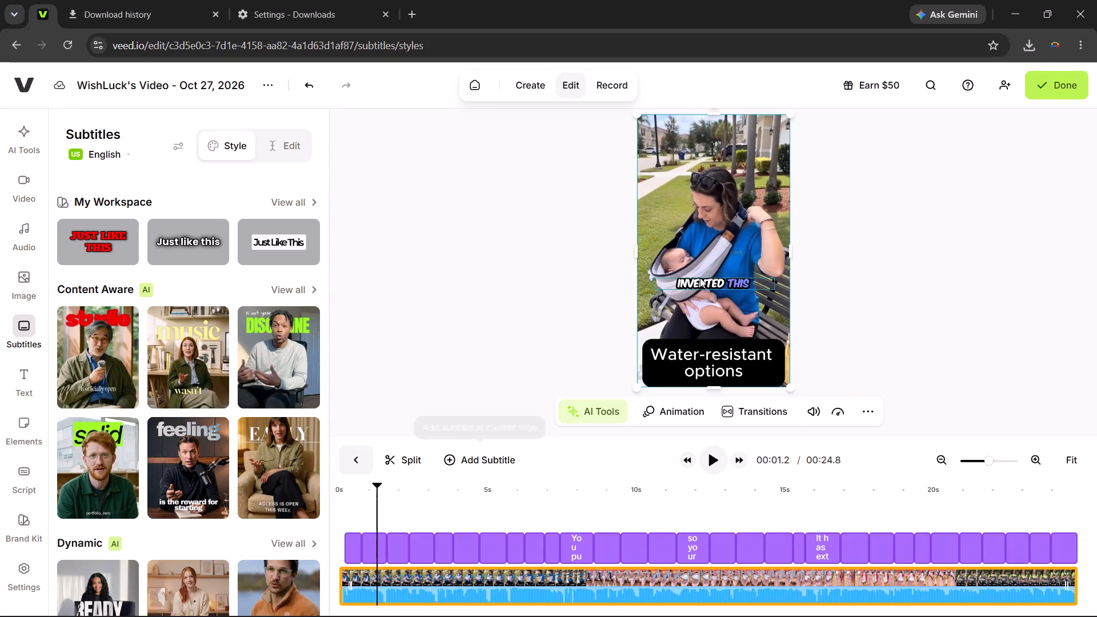
left_click(691, 317)
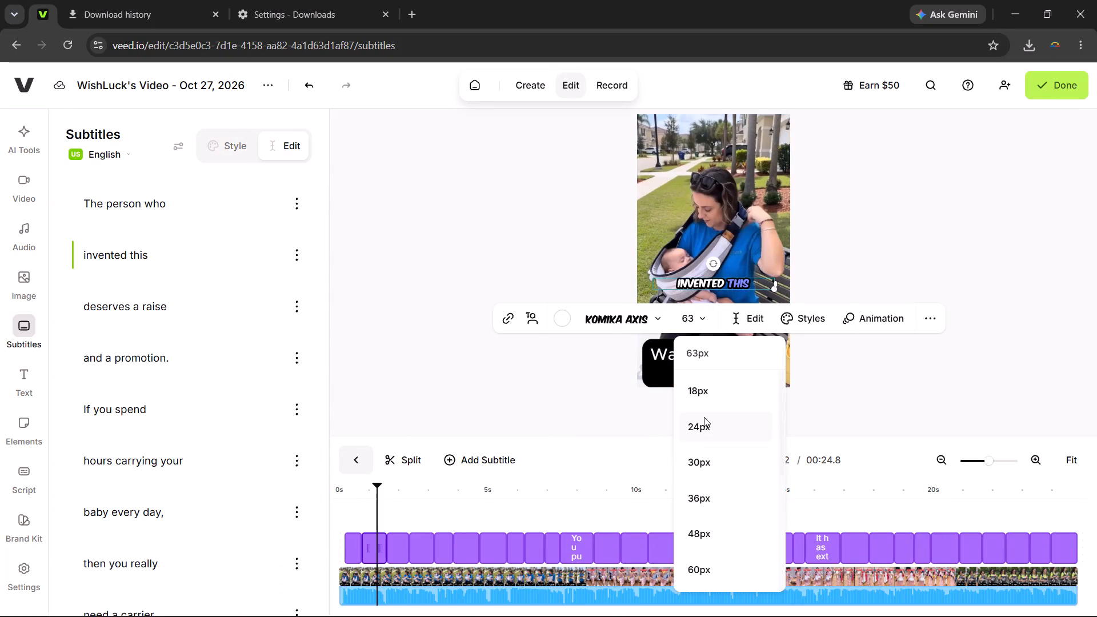
left_click(702, 526)
left_click(957, 239)
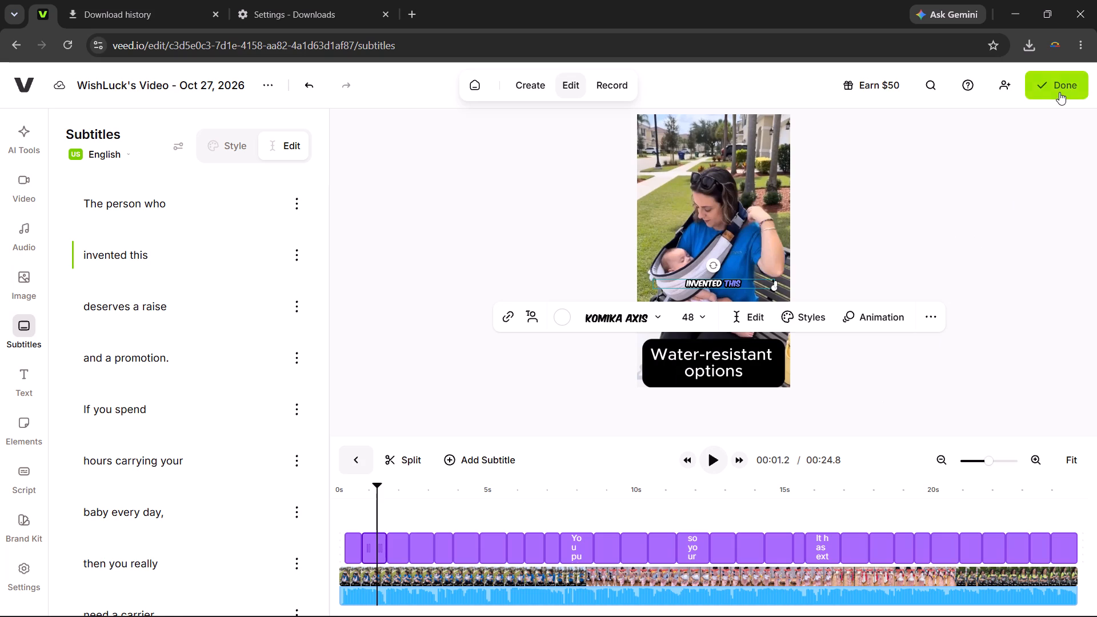
Render the finished video and download it as MP4 into the Baby Sling Carrier Output folder, with a file name starting BabySlingCarrier_ITR_AKV_0.
left_click(1059, 91)
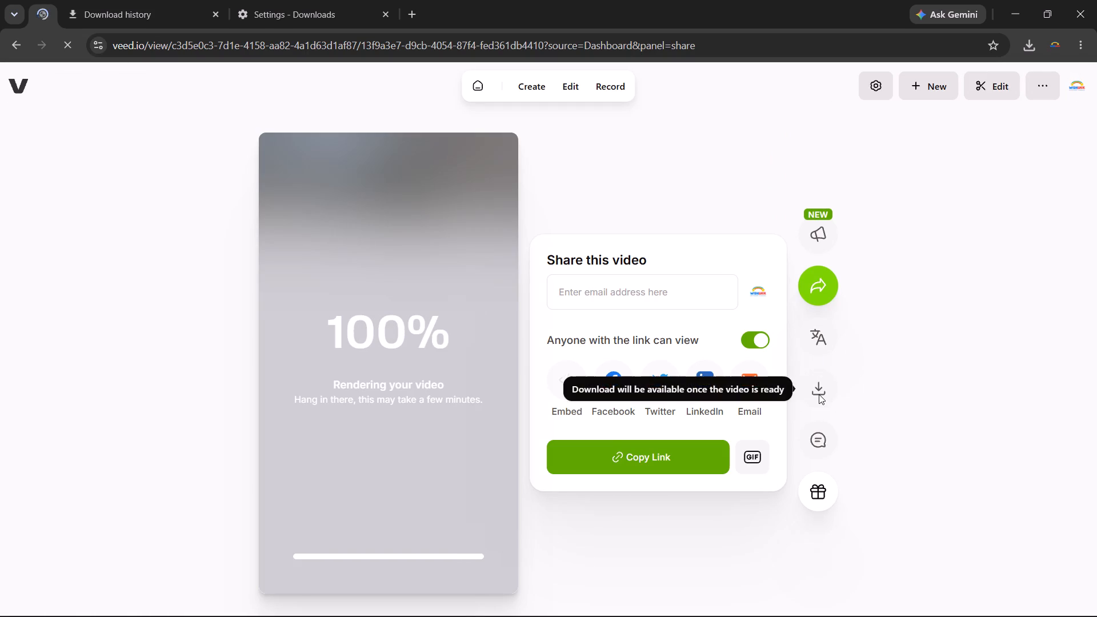
left_click(816, 392)
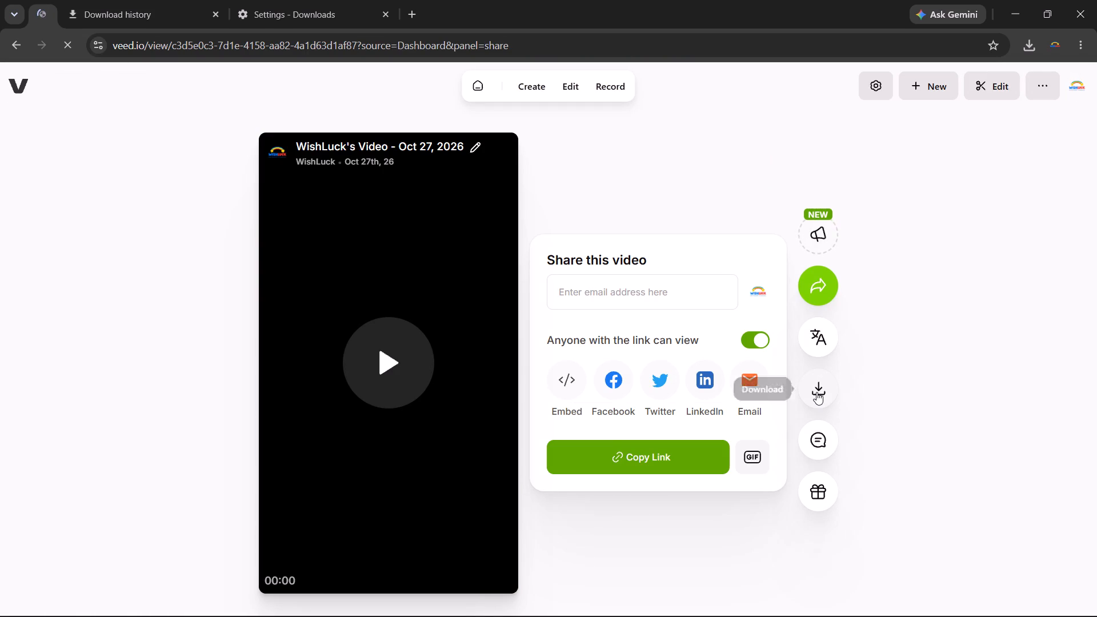
left_click(566, 386)
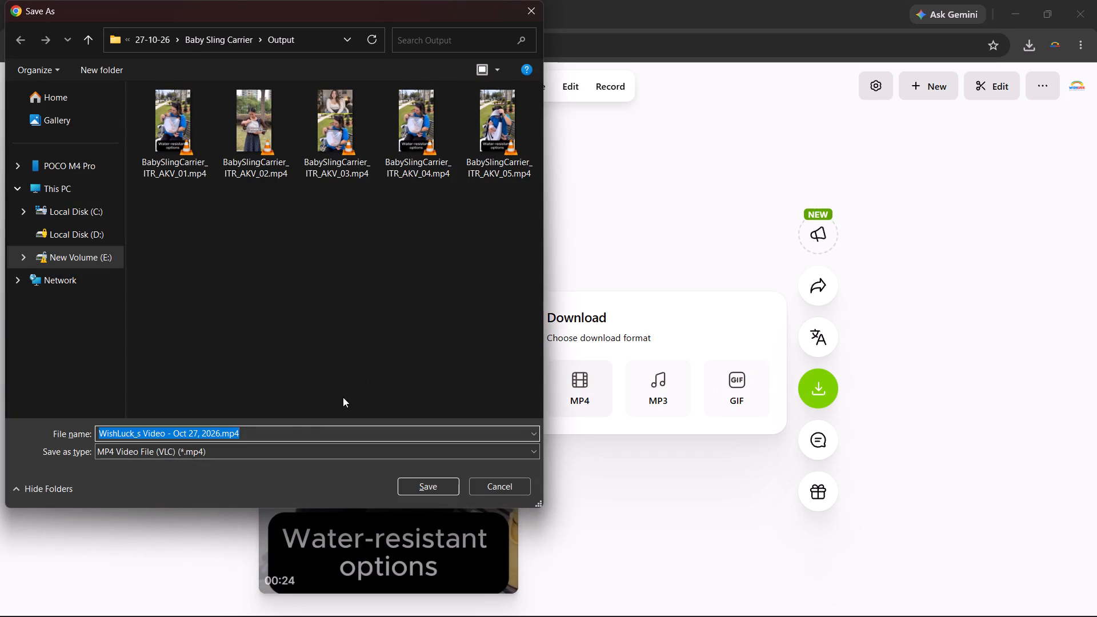
key("ctrl+v")
key("BackSpace")
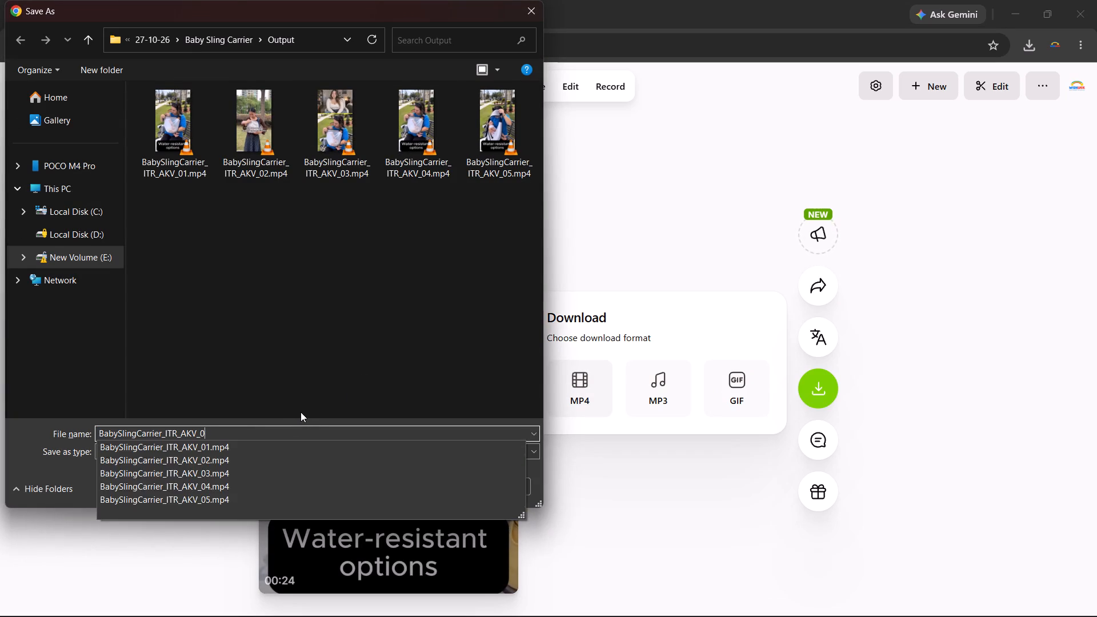
Complete the file name as BabySlingCarrier_ITR_AKV_04 and save the MP4 download in the Baby Sling Carrier Output folder.
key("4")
key("Return")
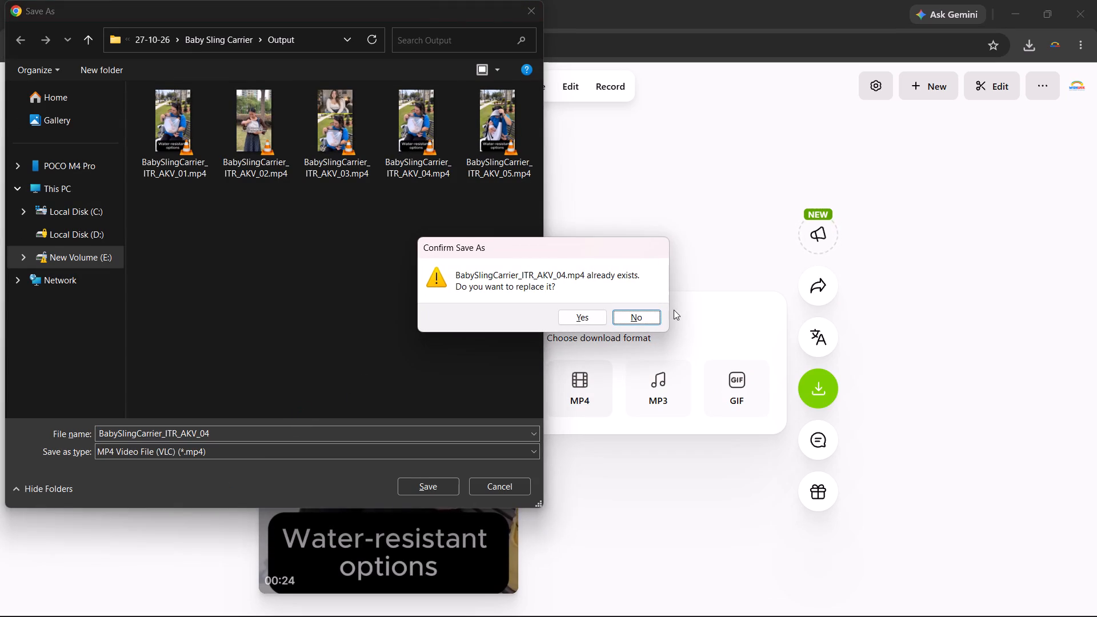
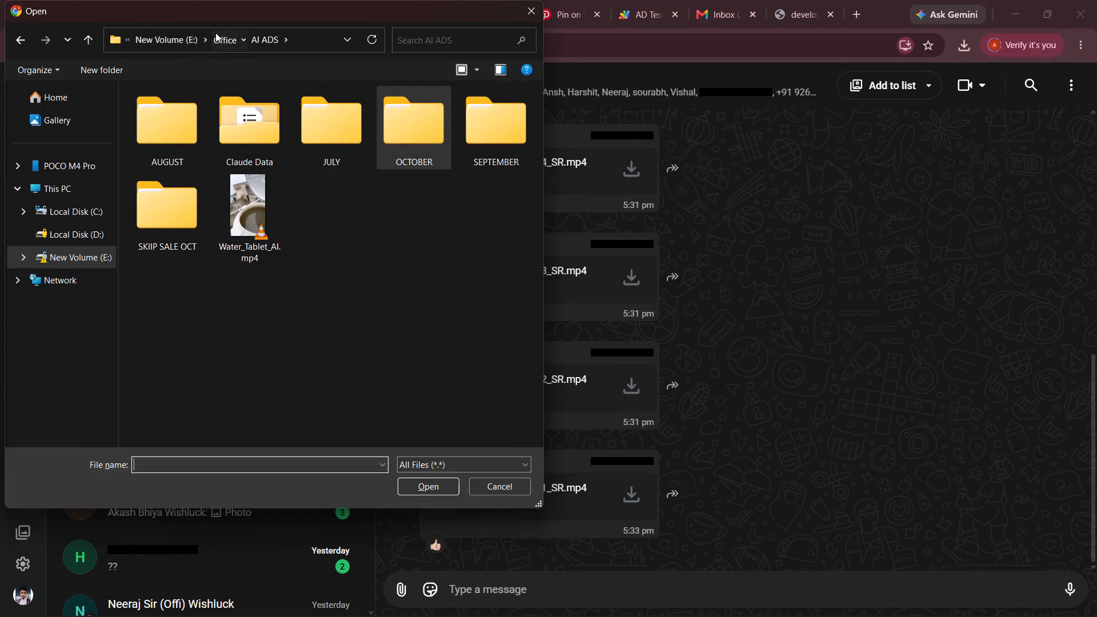
Browse to the Output folder in Office > AD > OCTOBER > 27-10-26 > Baby Sling Carrier for the group chat's file attachment.
double_click(197, 126)
double_click(282, 133)
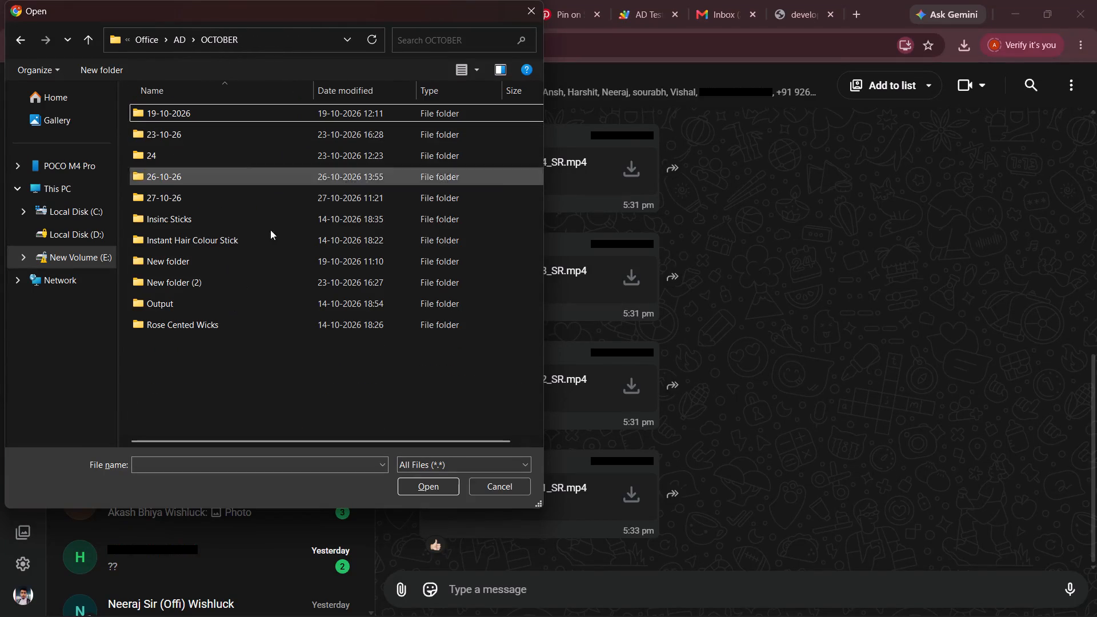
double_click(201, 194)
double_click(220, 110)
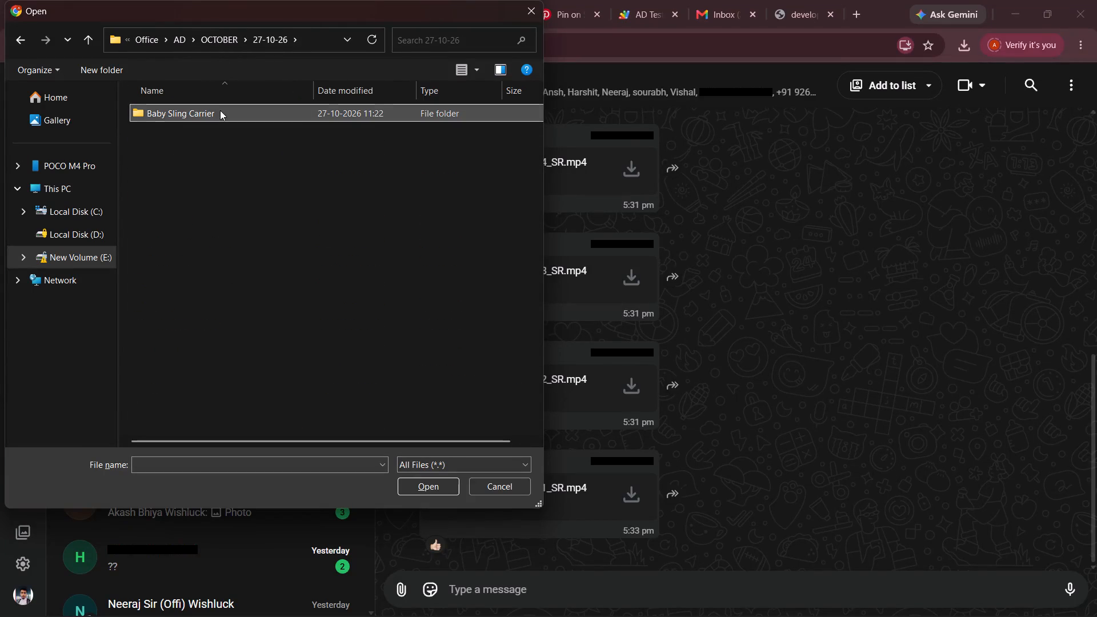